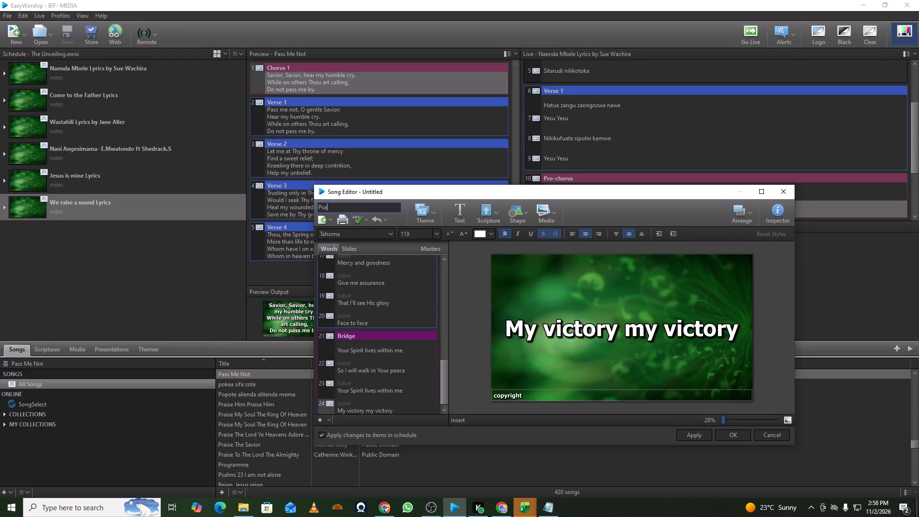
# Complete the new song's title as "Psalm 23 Lyrics" in the Song Editor.
pyautogui.press('space')
pyautogui.write('3')
pyautogui.press('BackSpace')
pyautogui.write('23')
pyautogui.press('space')
pyautogui.write('yrics')
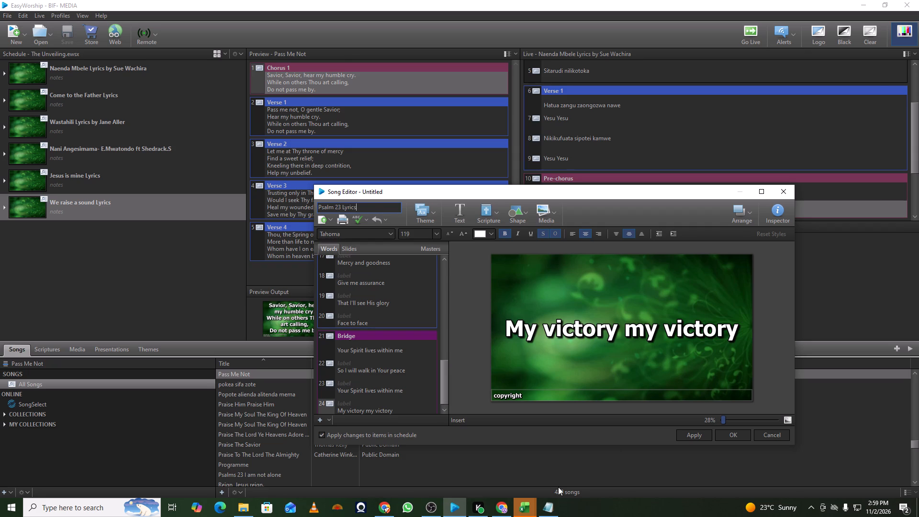
# Switch to Notepad and check the song's source lyrics from the beginning.
pyautogui.click(548, 506)
pyautogui.scroll(13, 614, 202)
pyautogui.scroll(8, 616, 194)
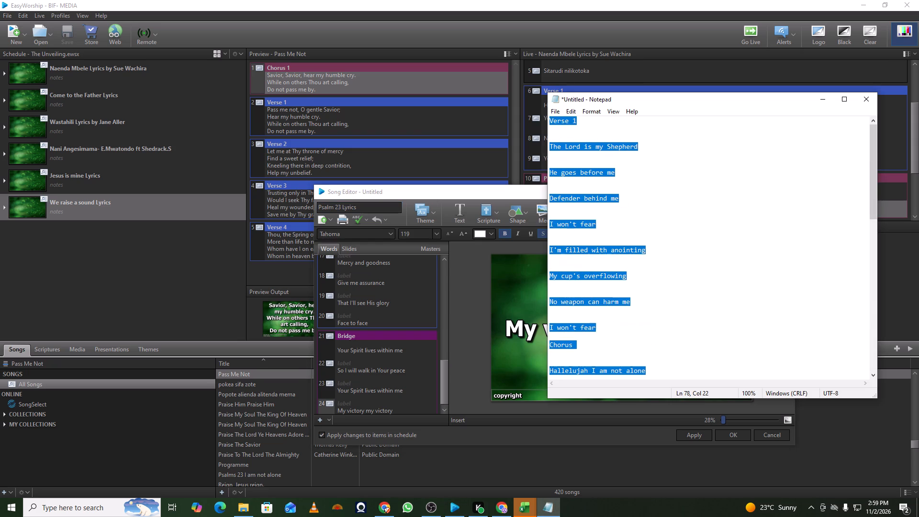
pyautogui.scroll(3, 616, 191)
# Return to the Song Editor, extend the title to "Psalm 23 Lyrics by J.Avila" and save the song to the library.
pyautogui.click(409, 192)
pyautogui.moveTo(414, 190); pyautogui.dragTo(396, 162)
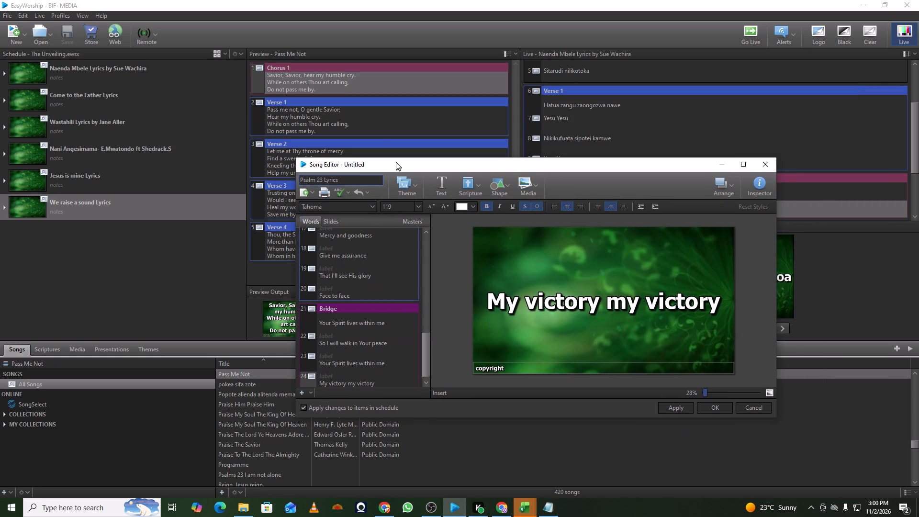
pyautogui.moveTo(396, 162); pyautogui.dragTo(376, 105)
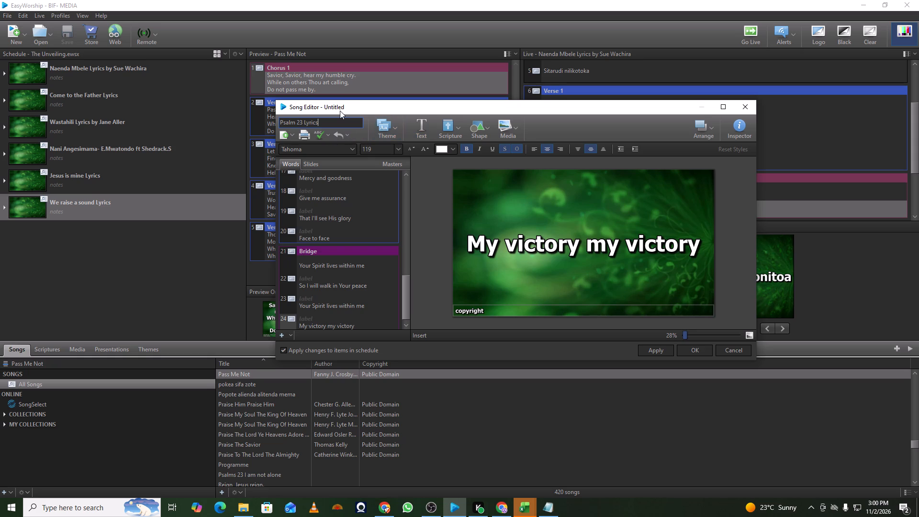
pyautogui.press('space')
pyautogui.write('by')
pyautogui.press('a')
pyautogui.write('vila')
pyautogui.click(695, 348)
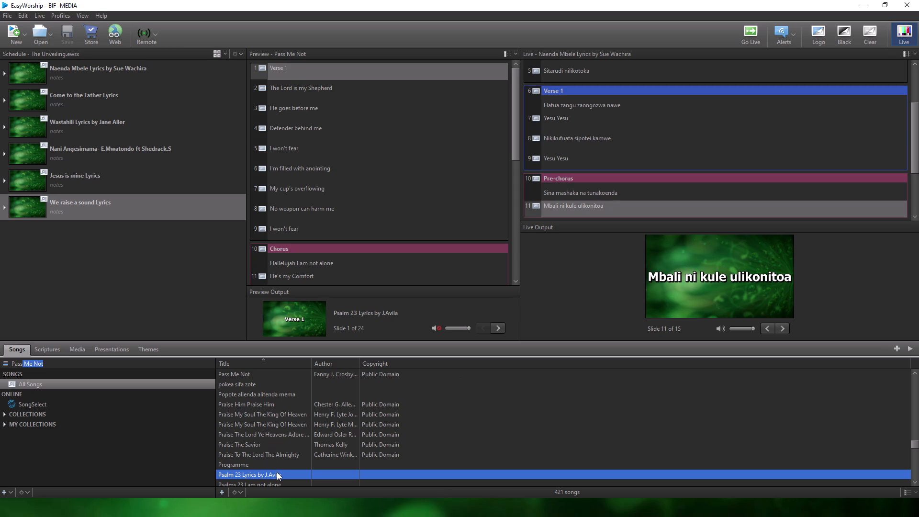
# Add "Psalm 23 Lyrics by J.Avila" from the song library to the schedule, below "We raise a sound Lyrics".
pyautogui.moveTo(277, 475); pyautogui.dragTo(120, 250)
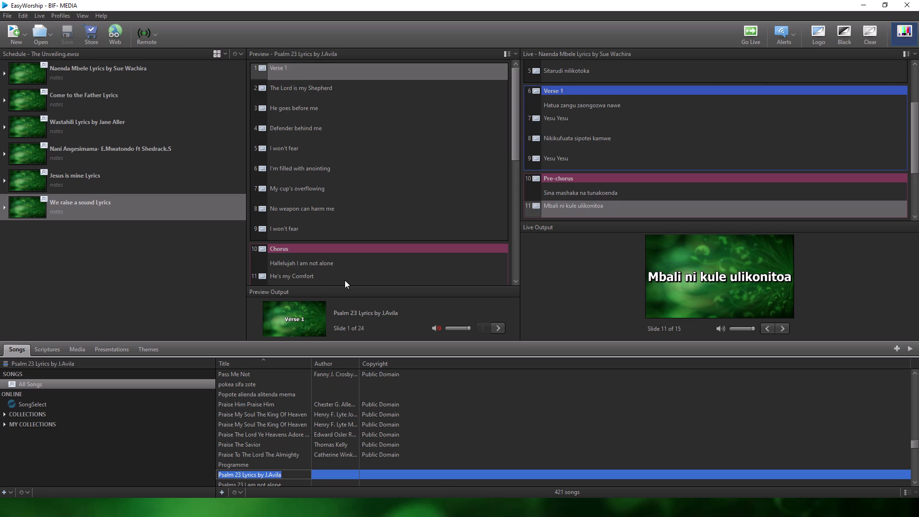
pyautogui.scroll(-2, 362, 384)
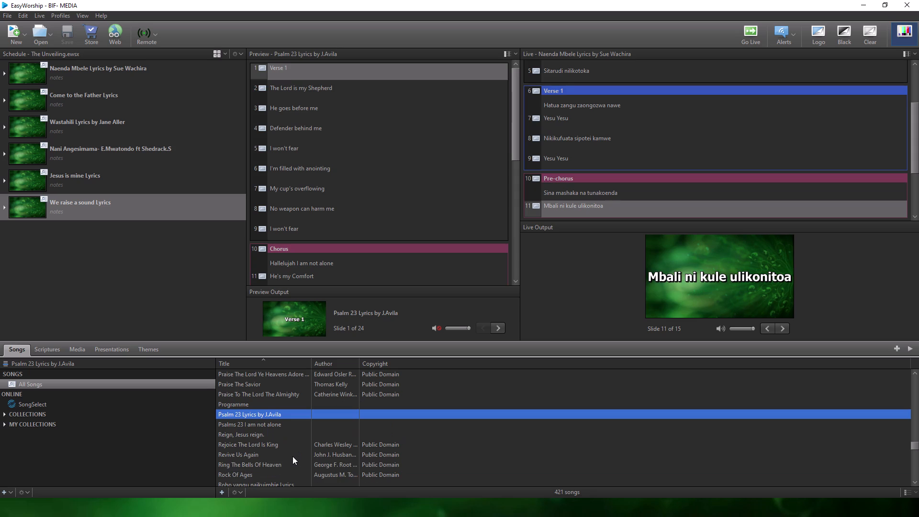
pyautogui.click(269, 426)
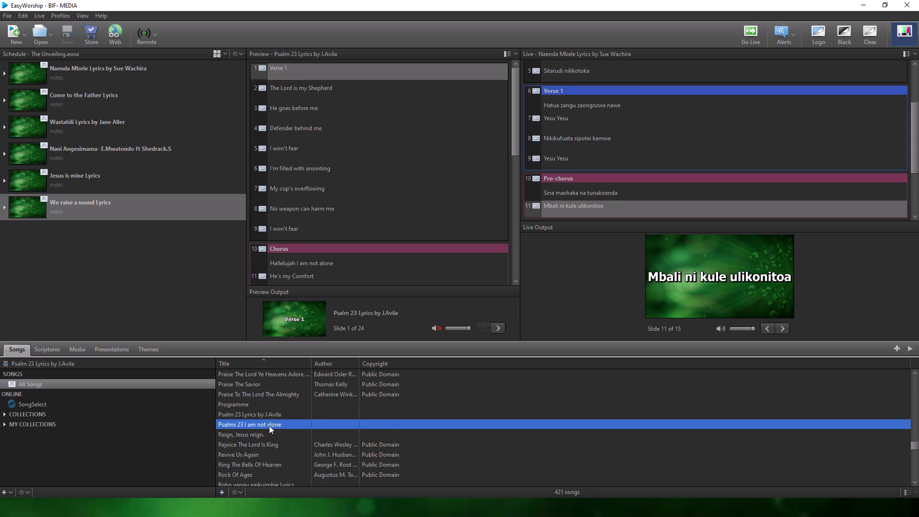
pyautogui.click(274, 415)
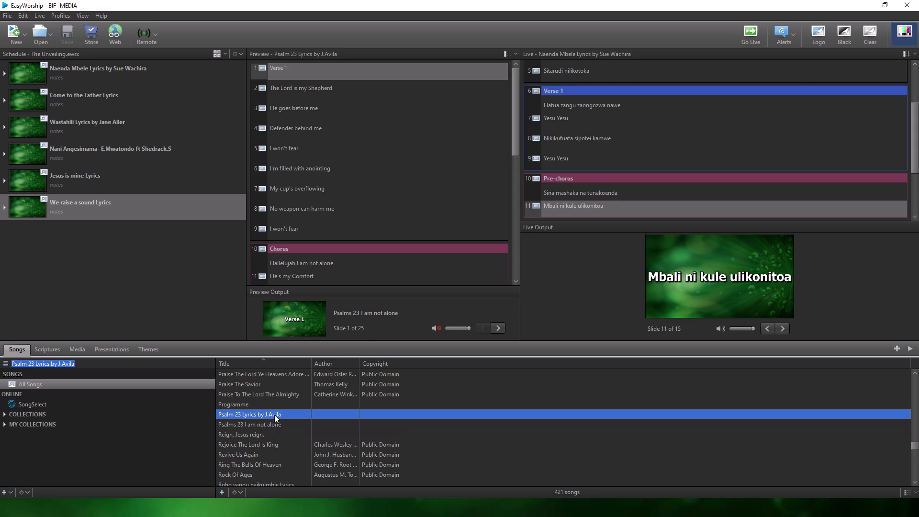
pyautogui.click(274, 423)
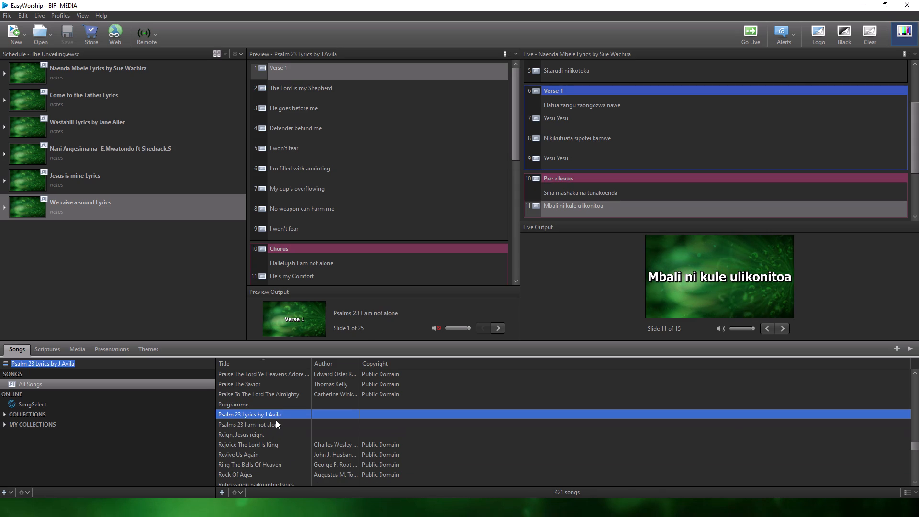
pyautogui.click(283, 415)
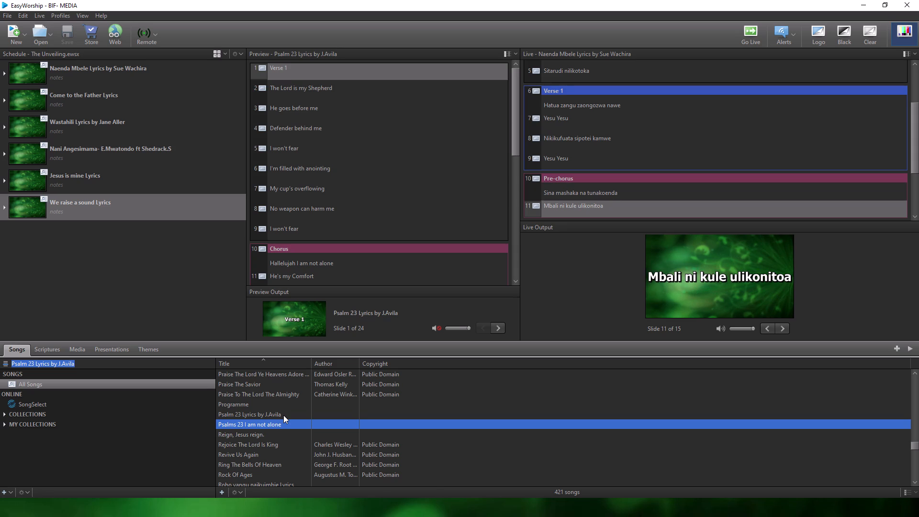
pyautogui.moveTo(283, 414); pyautogui.dragTo(264, 402)
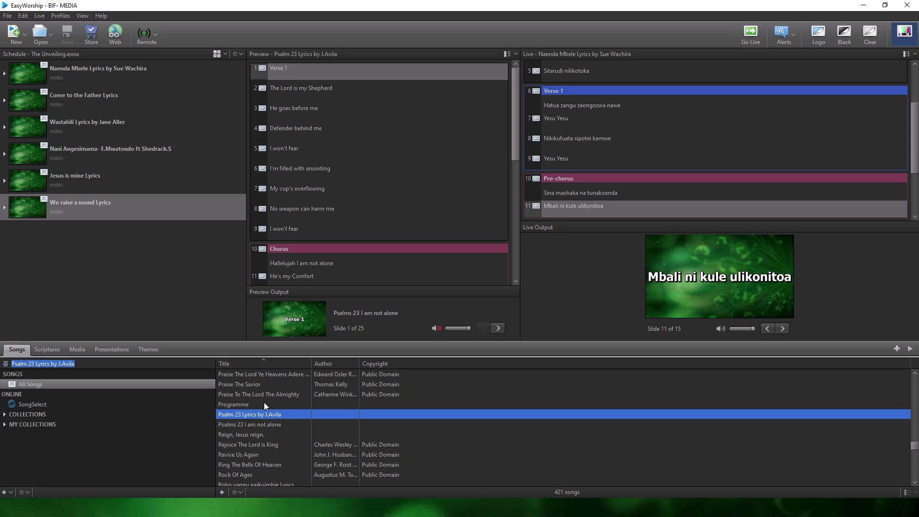
pyautogui.moveTo(264, 402); pyautogui.dragTo(98, 243)
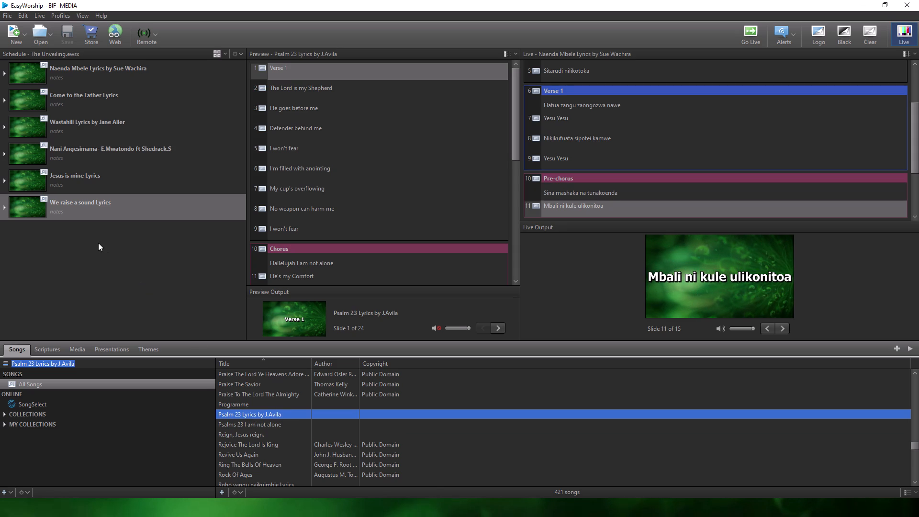
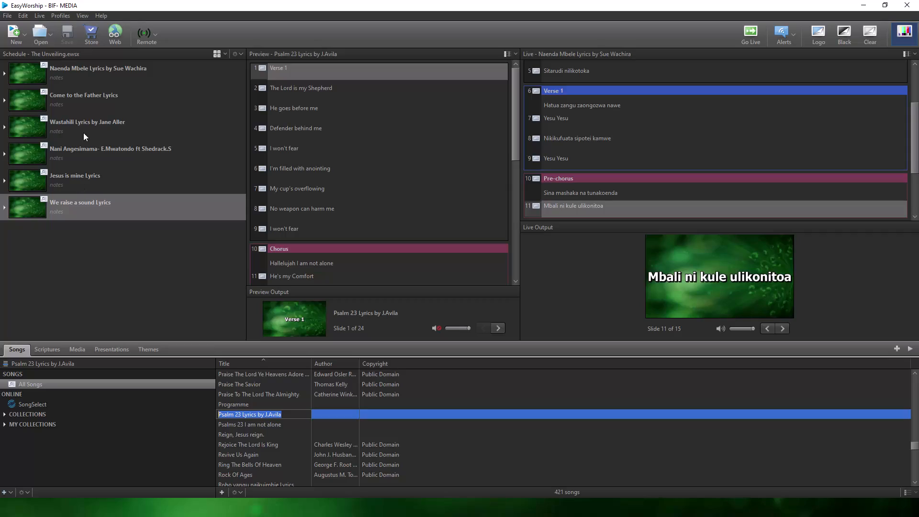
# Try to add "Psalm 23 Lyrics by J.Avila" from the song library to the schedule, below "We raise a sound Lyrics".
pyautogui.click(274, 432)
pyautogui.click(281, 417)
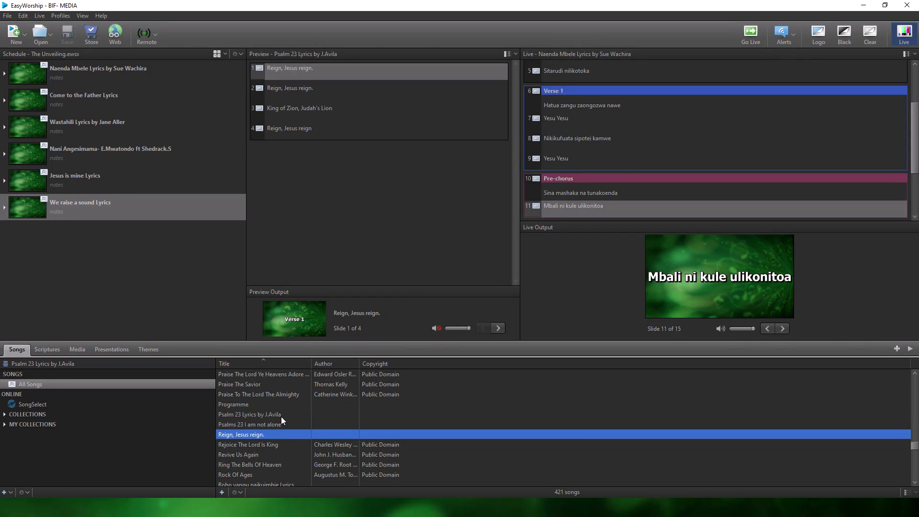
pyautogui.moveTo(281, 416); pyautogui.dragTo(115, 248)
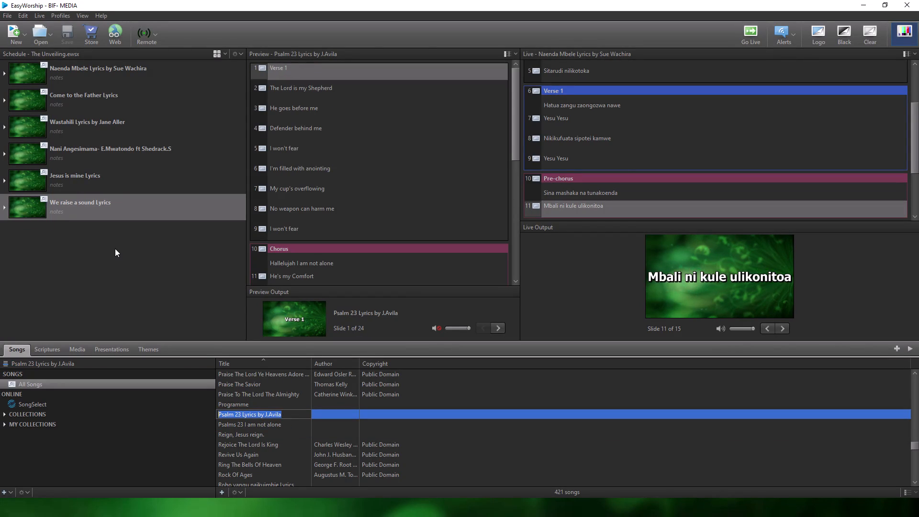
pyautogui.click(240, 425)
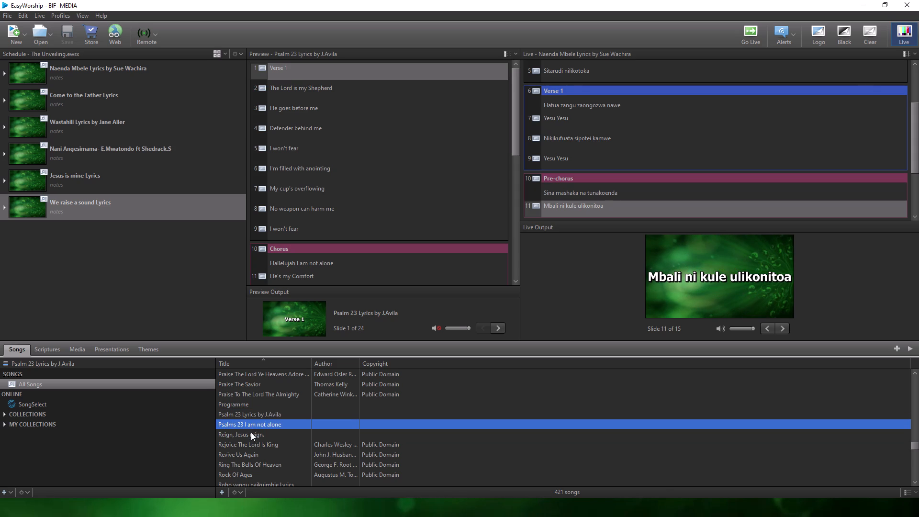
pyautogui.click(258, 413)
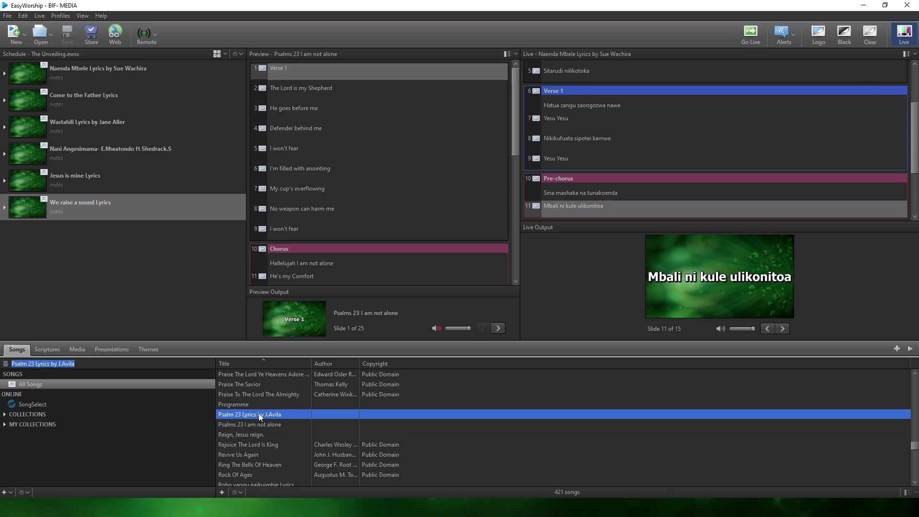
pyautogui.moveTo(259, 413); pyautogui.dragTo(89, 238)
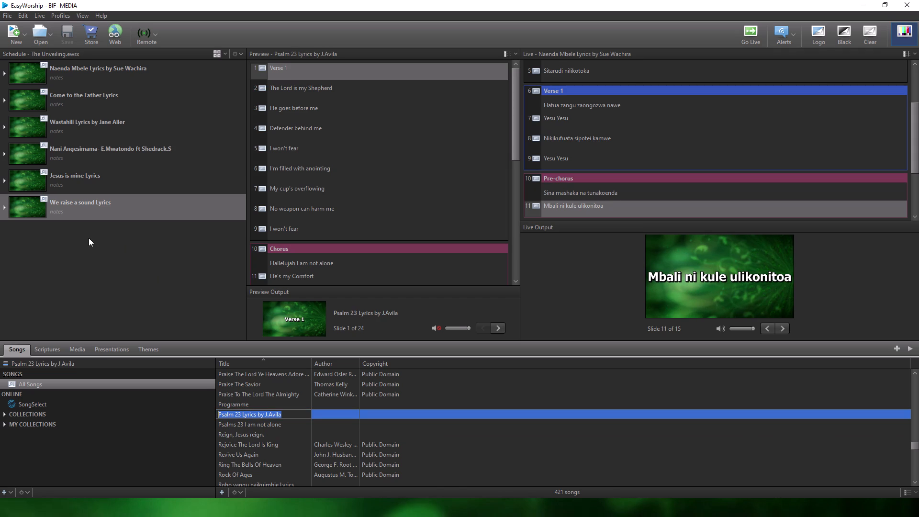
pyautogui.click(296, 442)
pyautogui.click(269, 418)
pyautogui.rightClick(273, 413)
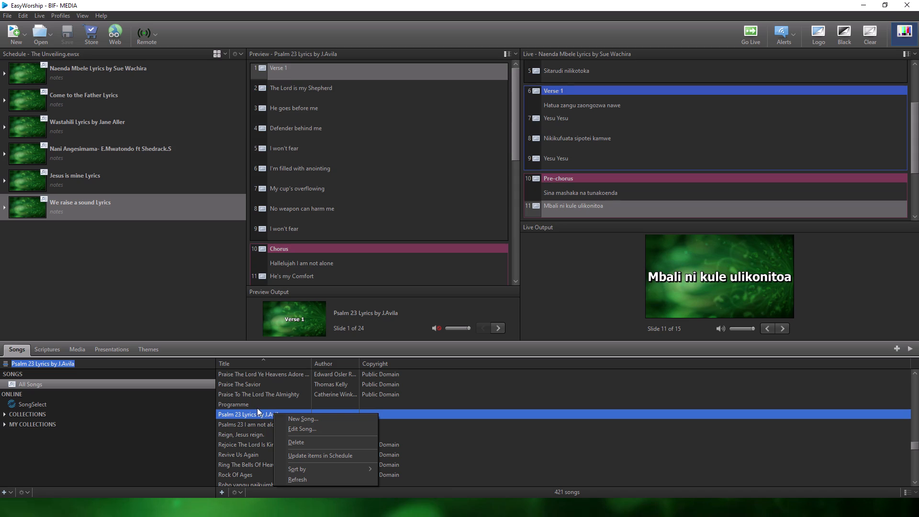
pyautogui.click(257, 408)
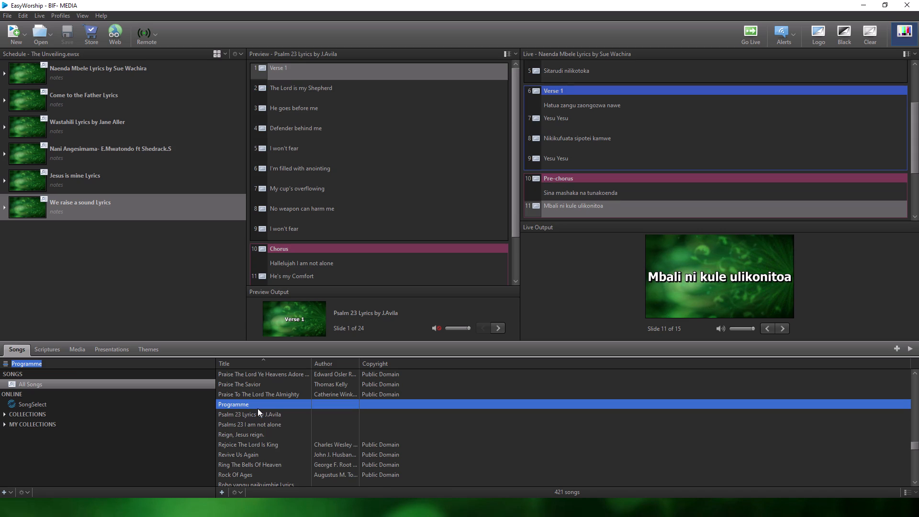
# Select "Psalm 23 Lyrics by J.Avila" in the song library.
pyautogui.click(259, 415)
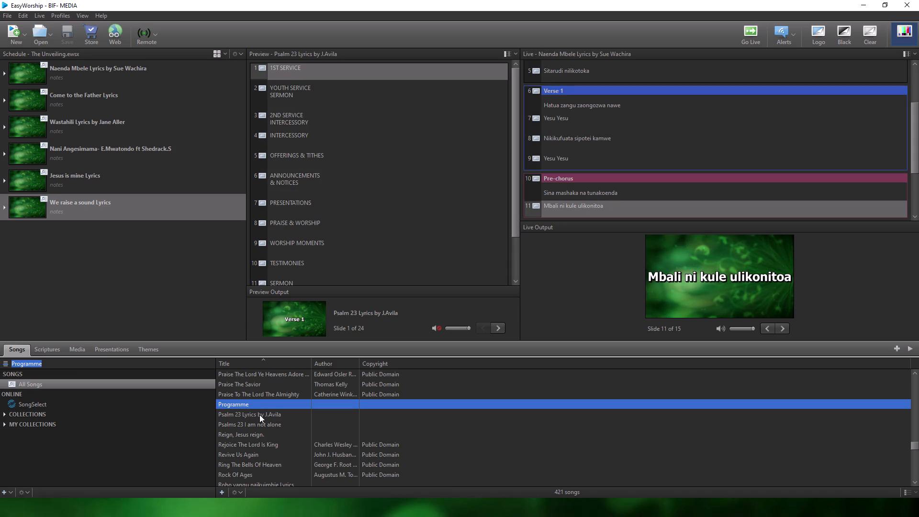
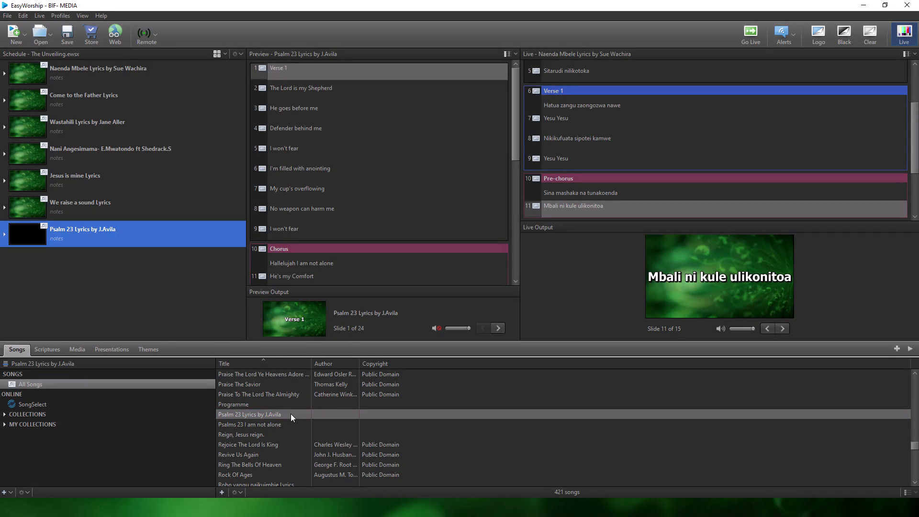
# Save The Unveiling schedule with "Psalm 23 Lyrics by J.Avila" included.
pyautogui.click(67, 32)
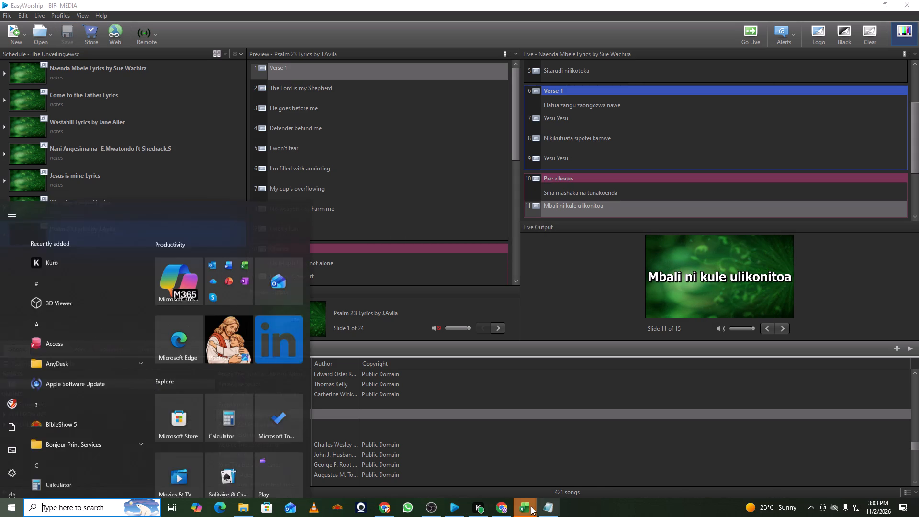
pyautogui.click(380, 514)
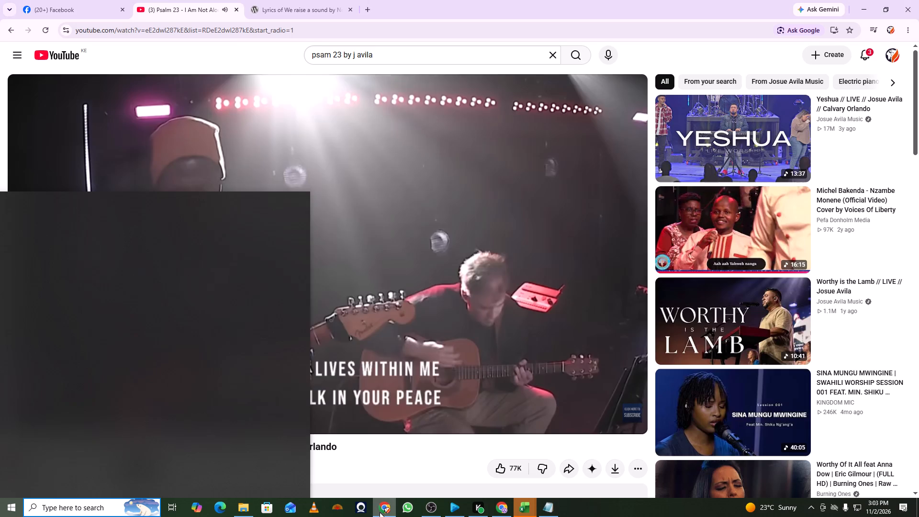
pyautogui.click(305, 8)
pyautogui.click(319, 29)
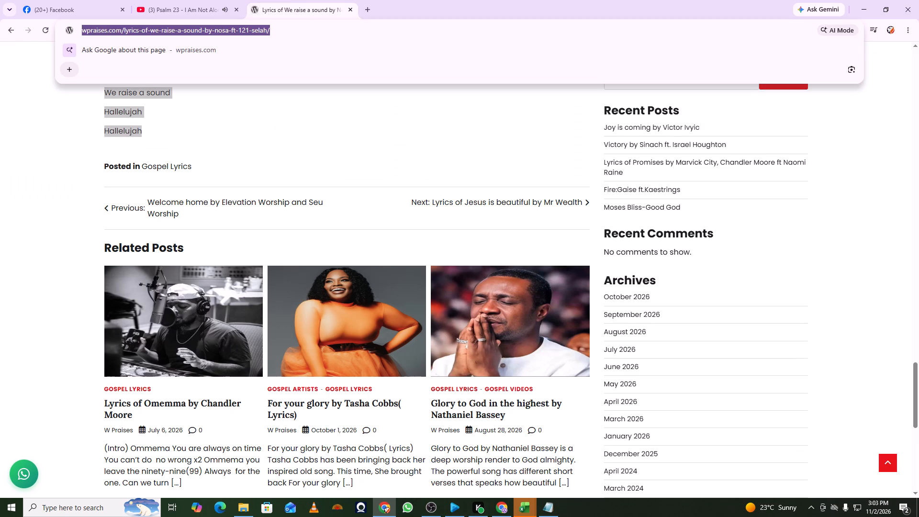
# Return to EasyWorship and search the song library for "Nothing".
pyautogui.click(455, 504)
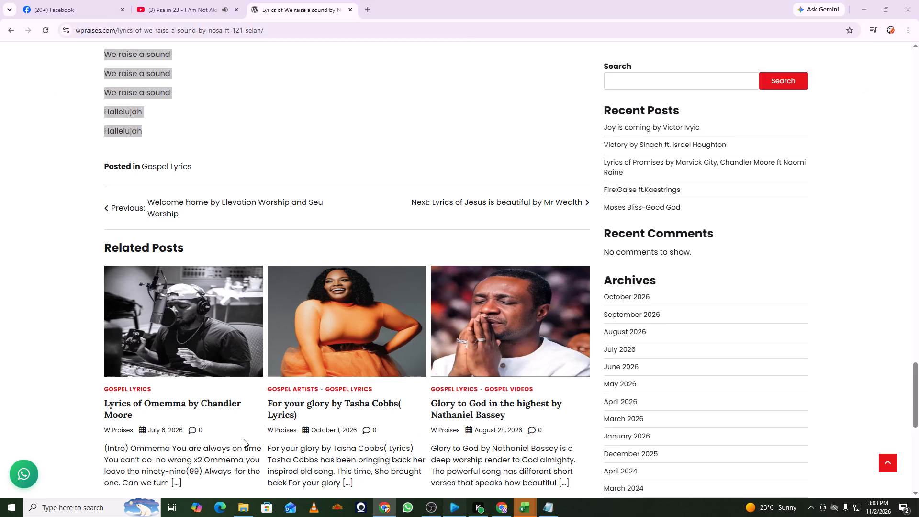
pyautogui.click(86, 366)
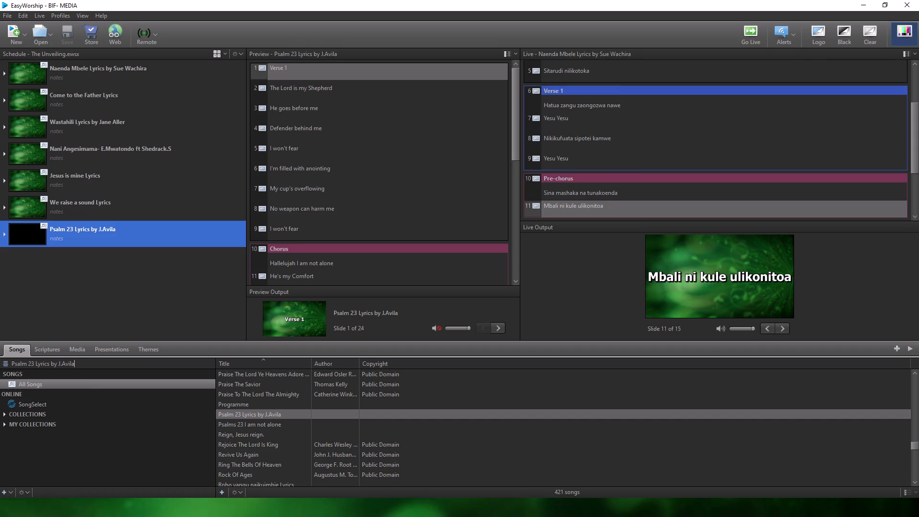
pyautogui.hotkey('ctrl', 'a')
pyautogui.write('nopthingh')
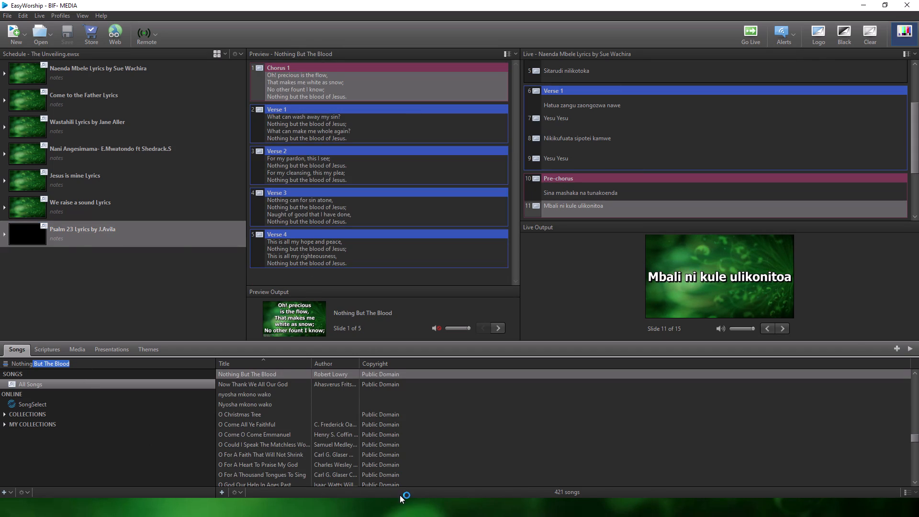
# In Chrome, search Google for "lyrics nothing like your presence william mcdowell ft travis greene" and open the Sifa Lyrics result.
pyautogui.click(384, 508)
pyautogui.press('b')
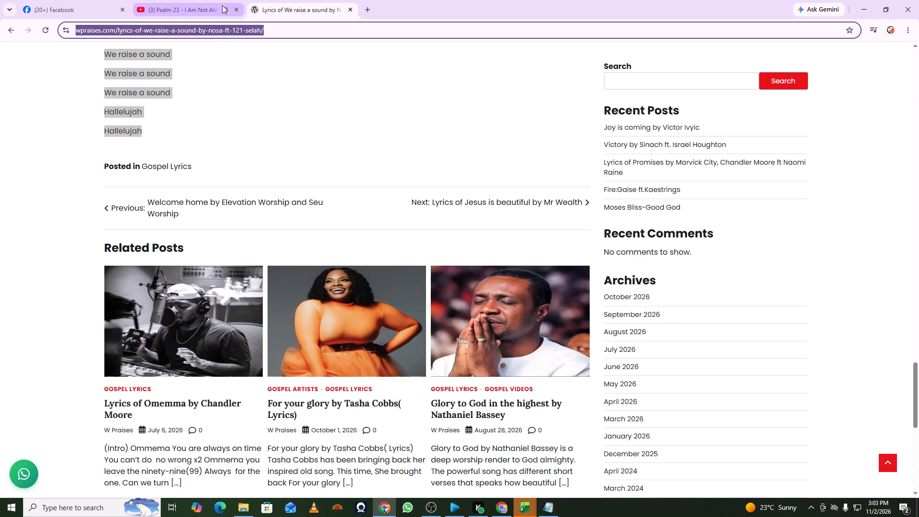
pyautogui.press('BackSpace')
pyautogui.write('nothing l;ike')
pyautogui.press('BackSpace')
pyautogui.press('BackSpace')
pyautogui.press('BackSpace')
pyautogui.press('BackSpace')
pyautogui.write('ike')
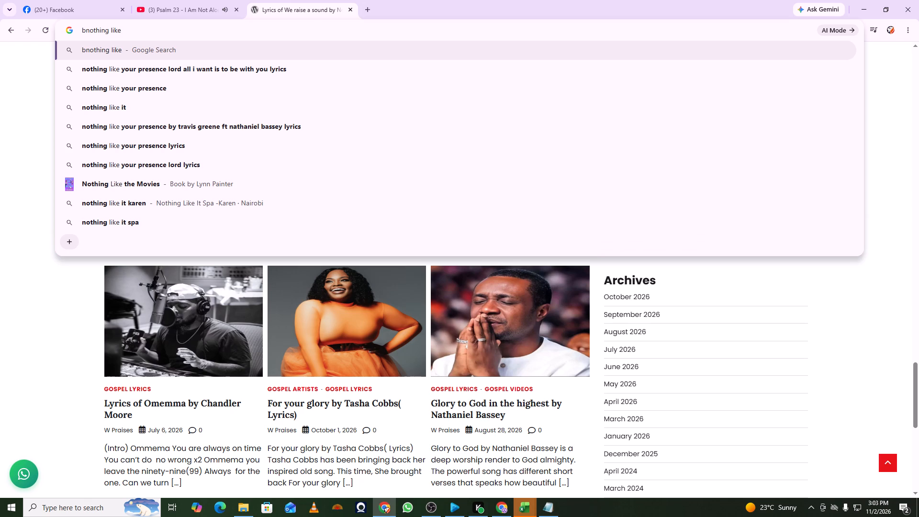
pyautogui.press('space')
pyautogui.write('your presence')
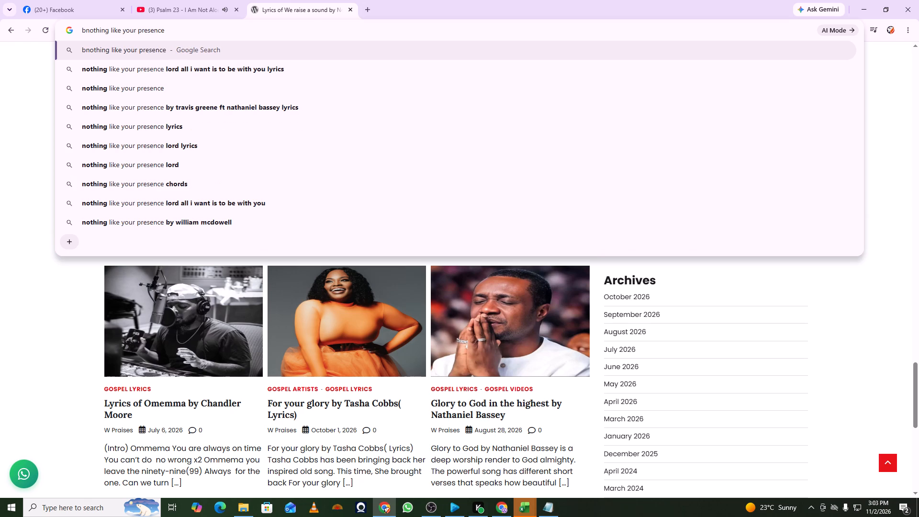
pyautogui.press('space')
pyautogui.write('lyrics by')
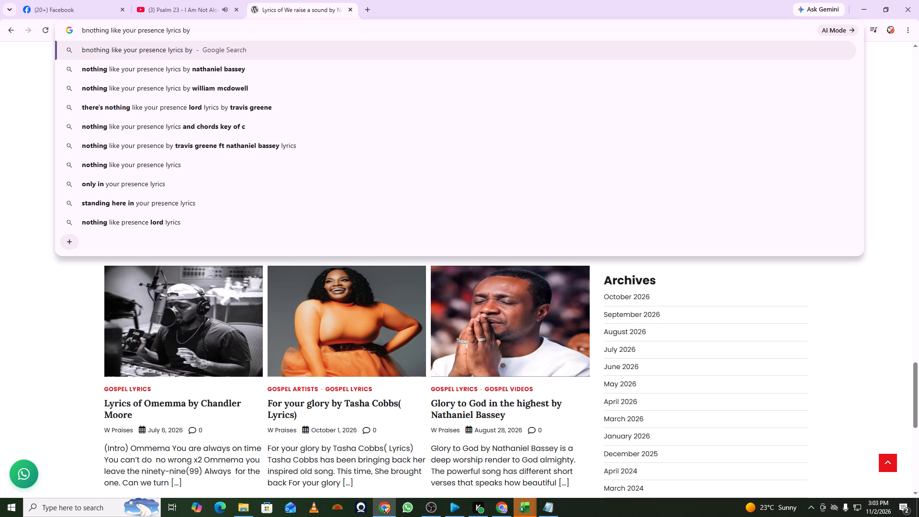
pyautogui.press('space')
pyautogui.write('mc')
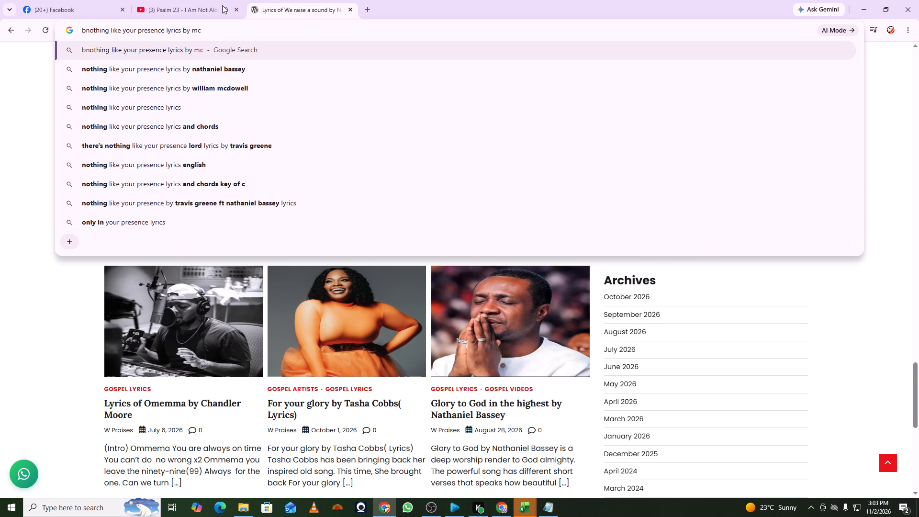
pyautogui.write('dowell')
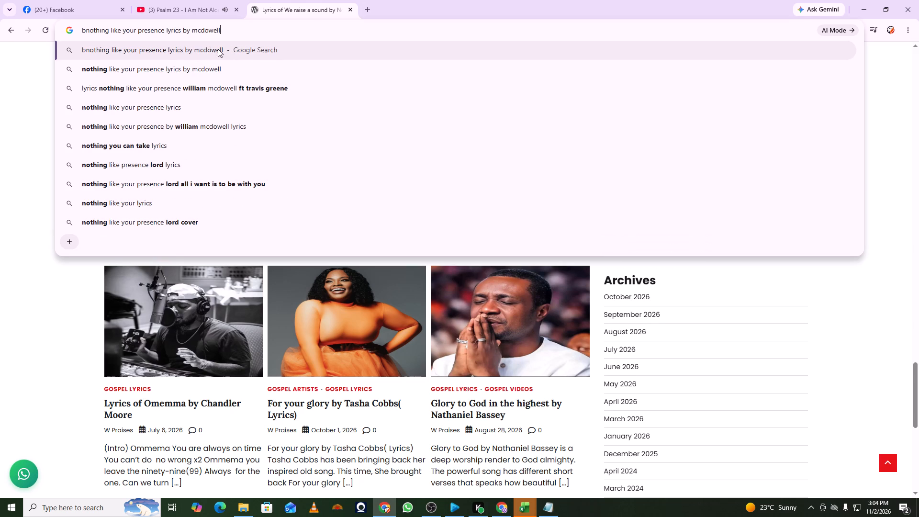
pyautogui.click(239, 82)
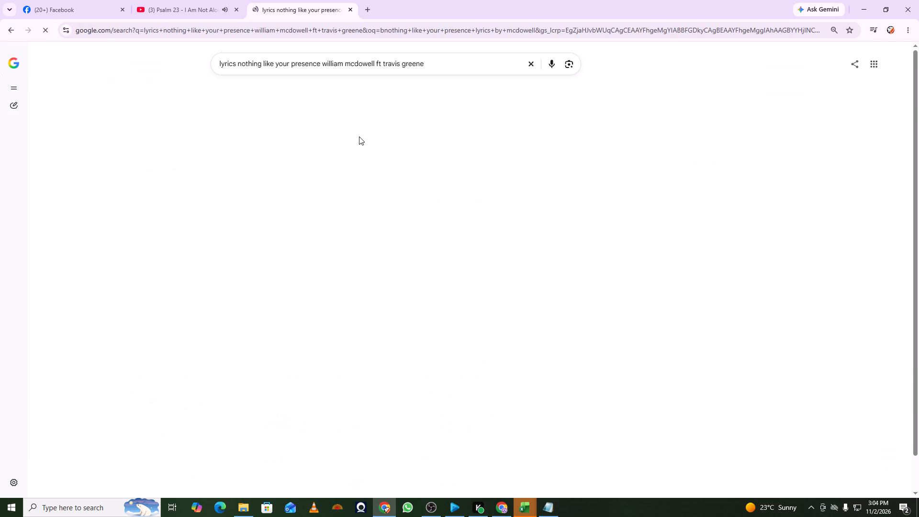
pyautogui.click(327, 134)
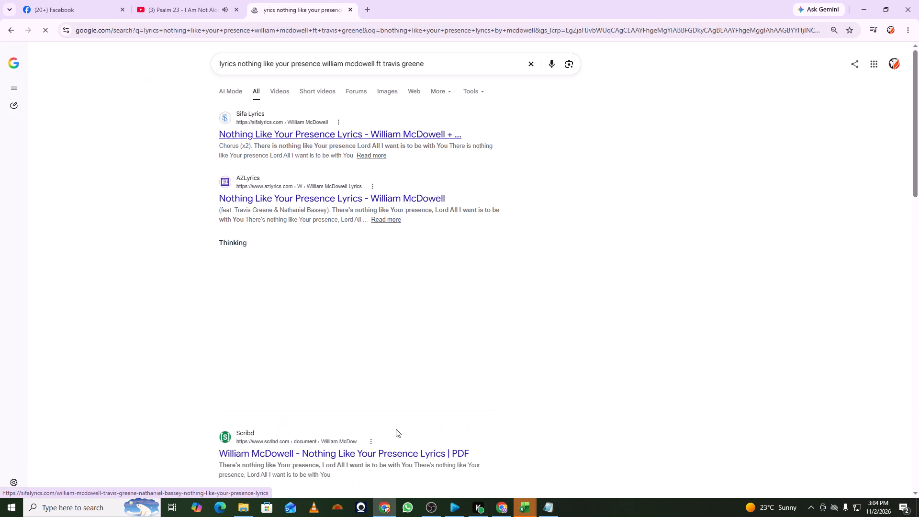
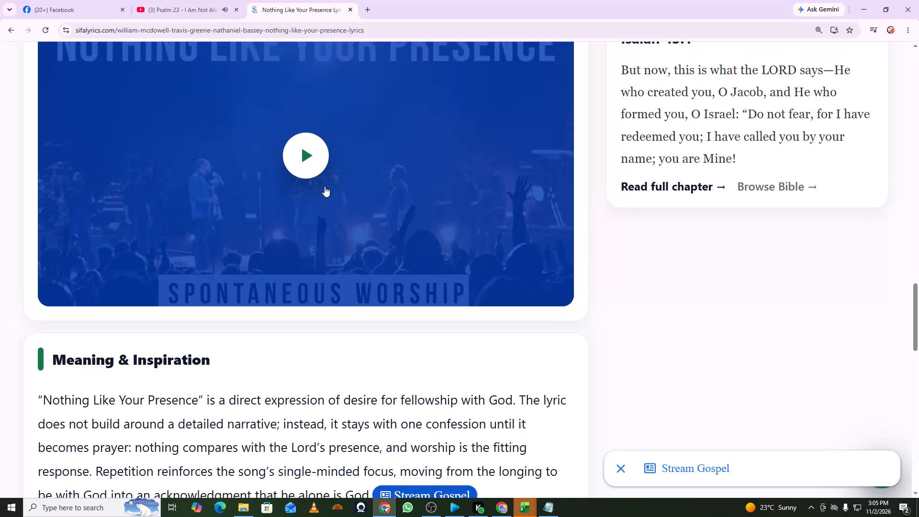
# Copy the selected lyrics through the final Outro line, excluding the Video heading, and paste them into the untitled Notepad document.
pyautogui.press('Up')
pyautogui.press('Up')
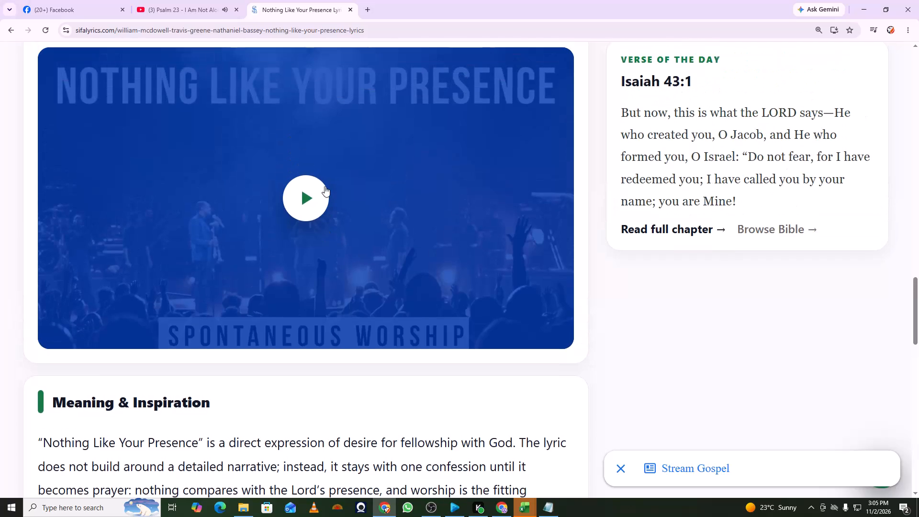
pyautogui.press('Up')
pyautogui.press('Up')
pyautogui.press('Up')
pyautogui.press('Up')
pyautogui.press('Up')
pyautogui.press('Up')
pyautogui.press('Up')
pyautogui.press('Up')
pyautogui.press('Up')
pyautogui.press('Up')
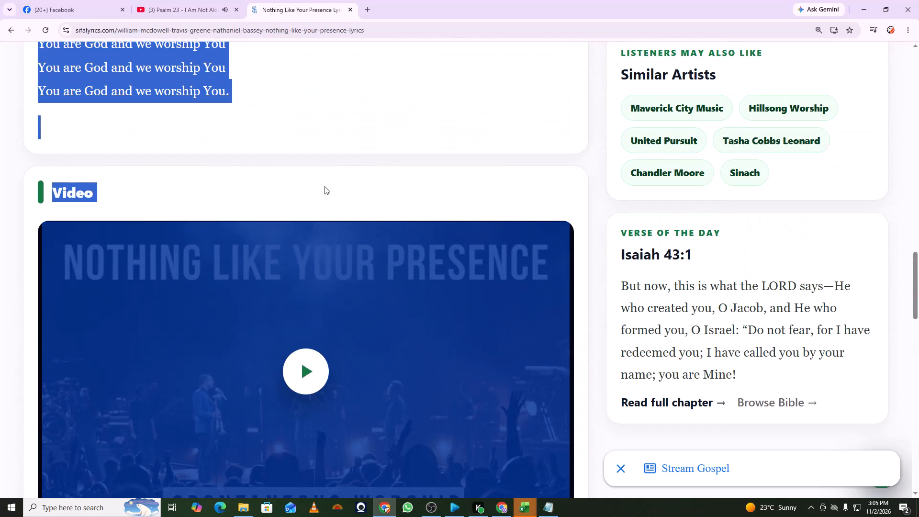
pyautogui.press('Up')
pyautogui.press('Up')
pyautogui.press('Up')
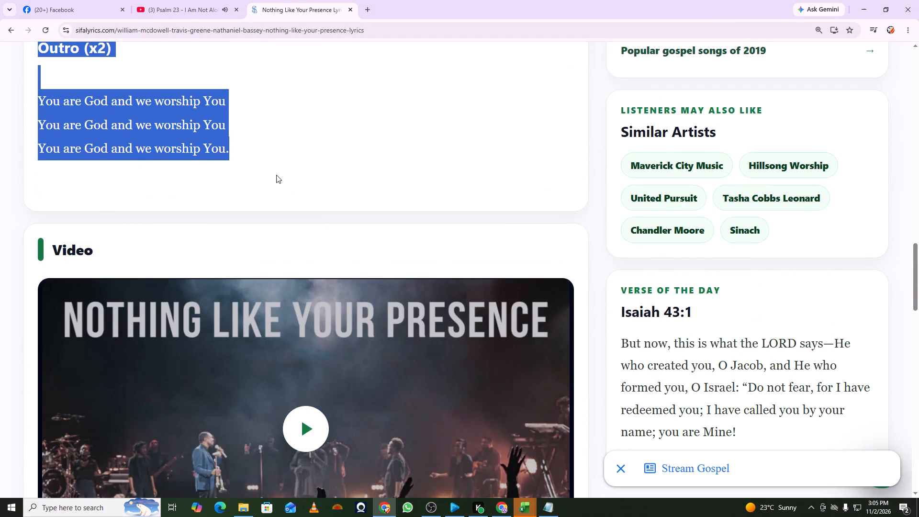
pyautogui.hotkey('ctrl', 'c')
pyautogui.click(550, 499)
pyautogui.hotkey('ctrl', 'v')
# Remove "(x2)" from the Outro heading in the Notepad lyrics.
pyautogui.scroll(4, 648, 294)
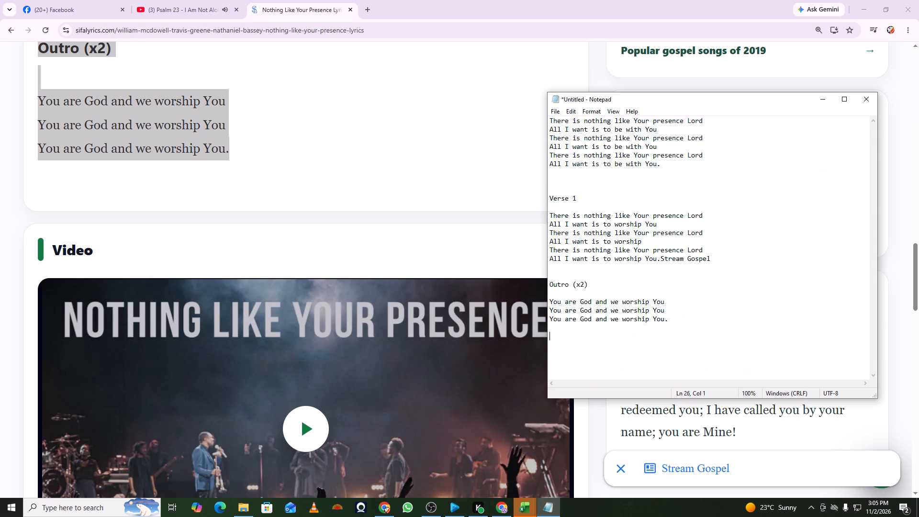
pyautogui.scroll(1, 641, 302)
pyautogui.click(593, 288)
pyautogui.press('BackSpace')
pyautogui.press('BackSpace')
pyautogui.press('BackSpace')
pyautogui.press('BackSpace')
pyautogui.press('BackSpace')
# Separate the six opening lines above Verse 1 from one another with two blank lines each.
pyautogui.scroll(6, 586, 176)
pyautogui.click(549, 121)
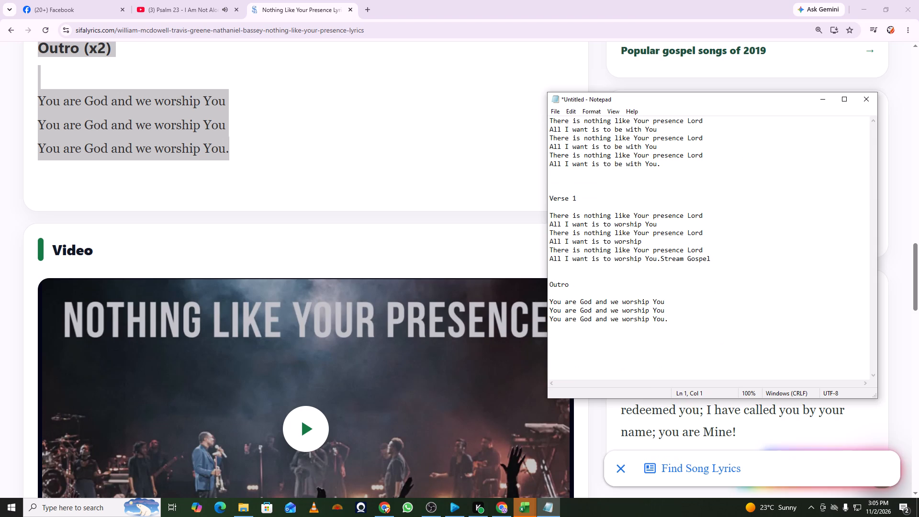
pyautogui.press('Down')
pyautogui.press('Return')
pyautogui.press('Return')
pyautogui.press('Down')
pyautogui.press('Return')
pyautogui.press('Return')
pyautogui.press('Down')
pyautogui.press('Return')
pyautogui.press('Return')
pyautogui.press('Down')
pyautogui.press('Return')
pyautogui.press('Return')
pyautogui.press('Down')
pyautogui.press('Return')
pyautogui.press('Return')
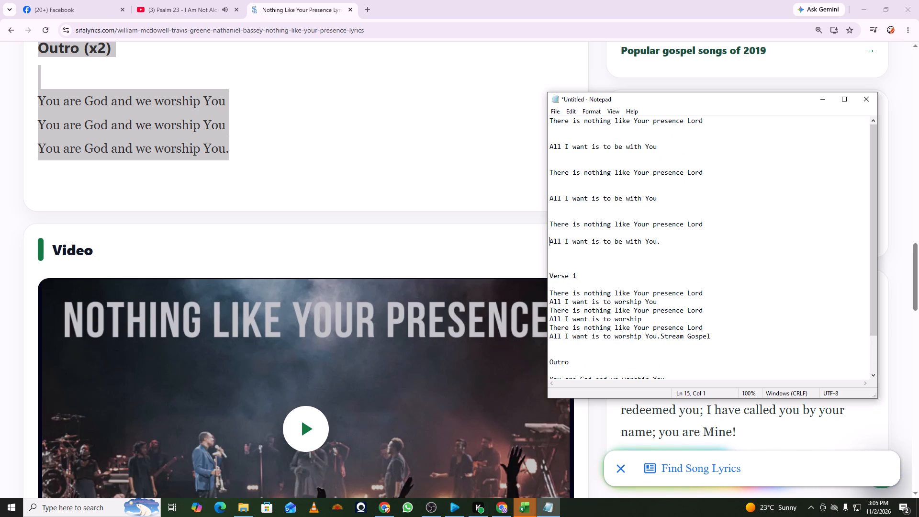
# Separate the six lines under Verse 1 from one another with two blank lines each.
pyautogui.press('Down')
pyautogui.press('Down')
pyautogui.press('Down')
pyautogui.press('Down')
pyautogui.press('Down')
pyautogui.press('Down')
pyautogui.press('Down')
pyautogui.press('Return')
pyautogui.press('Return')
pyautogui.press('Down')
pyautogui.press('Return')
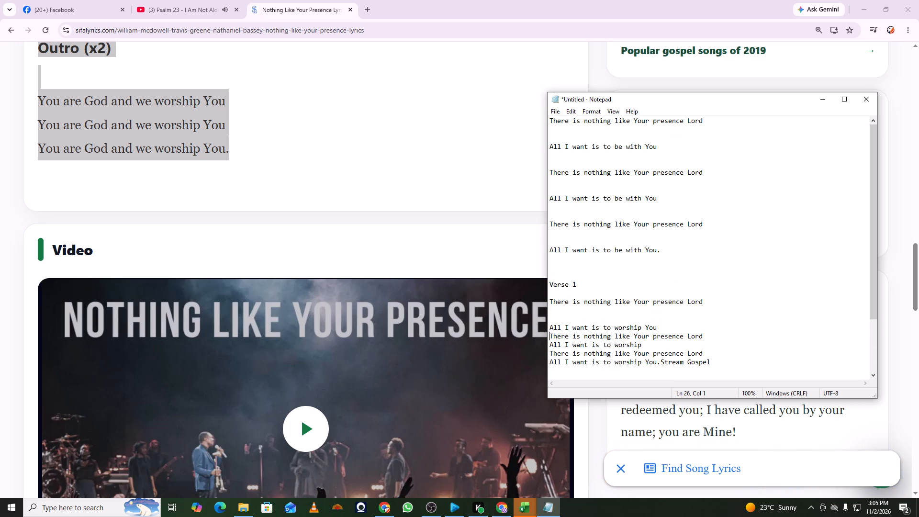
pyautogui.press('Return')
pyautogui.press('Down')
pyautogui.press('Return')
pyautogui.press('Return')
pyautogui.press('Down')
pyautogui.press('Down')
pyautogui.press('Up')
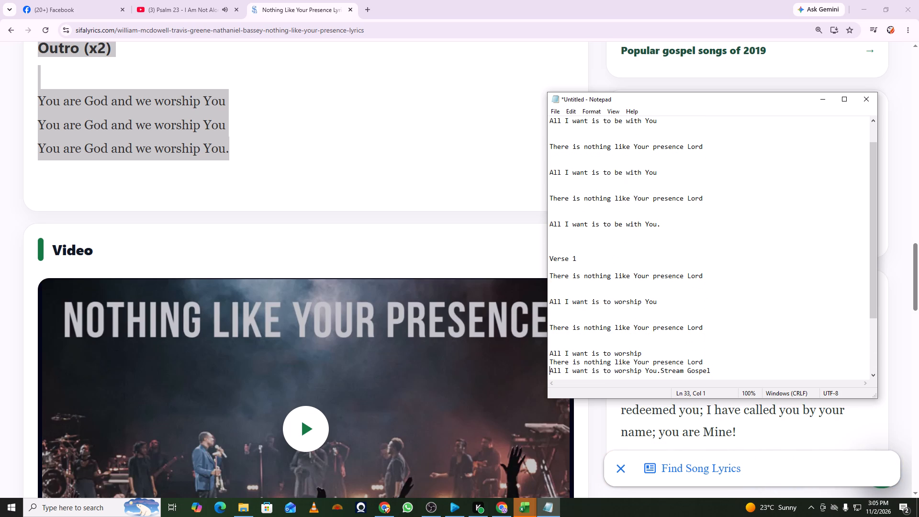
pyautogui.press('Return')
pyautogui.press('Return')
pyautogui.press('Down')
pyautogui.press('Down')
pyautogui.press('Up')
pyautogui.press('Return')
pyautogui.press('Return')
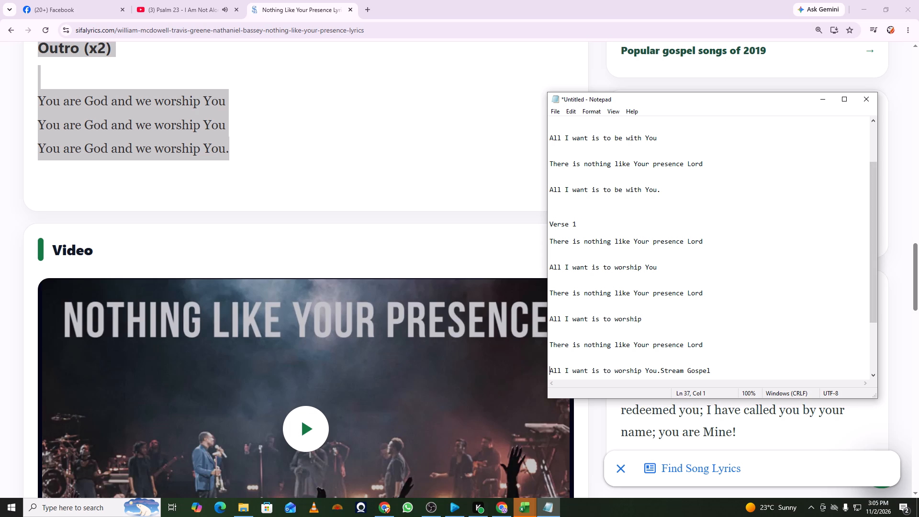
# Delete the stray "Stream Gospel" text from the end of Verse 1's last line.
pyautogui.moveTo(662, 370); pyautogui.dragTo(712, 367)
pyautogui.press('BackSpace')
pyautogui.press('BackSpace')
# Copy all the Notepad lyrics, create a new song in EasyWorship, and paste them as its words.
pyautogui.scroll(11, 707, 352)
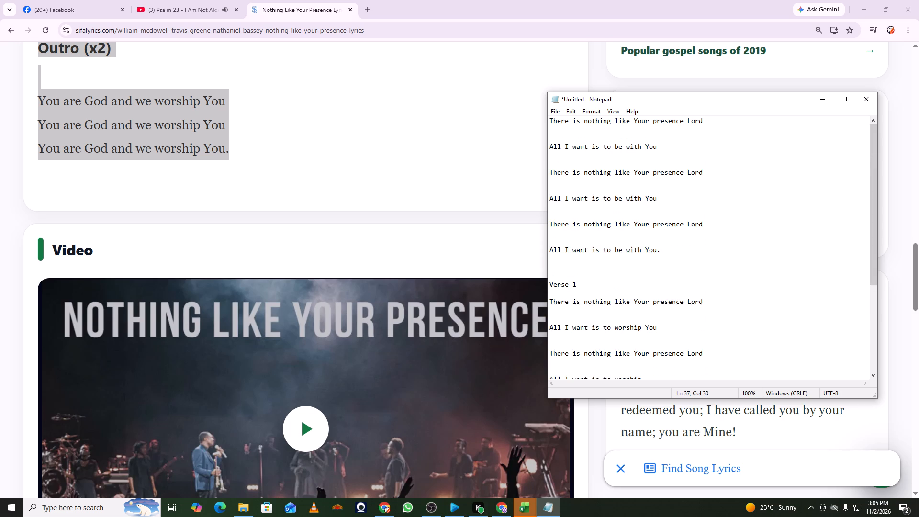
pyautogui.scroll(2, 707, 352)
pyautogui.hotkey('ctrl', 'a')
pyautogui.hotkey('ctrl', 'c')
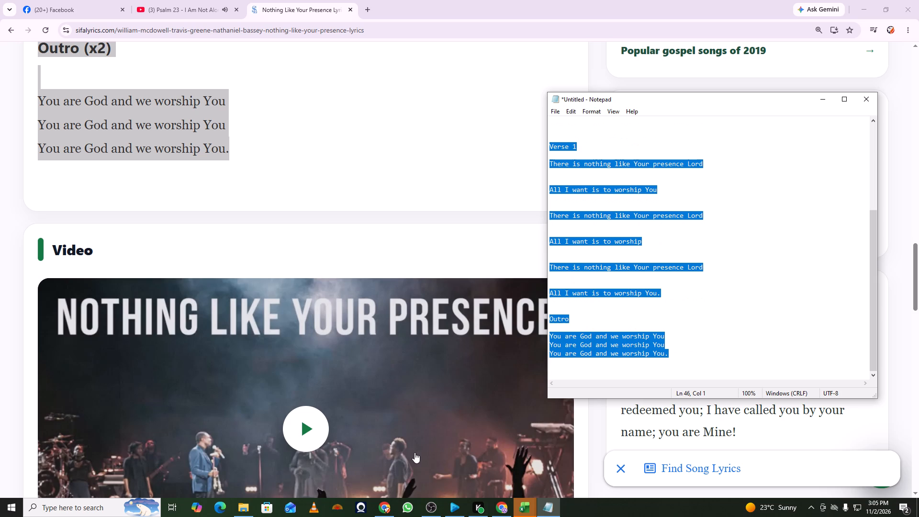
pyautogui.click(451, 505)
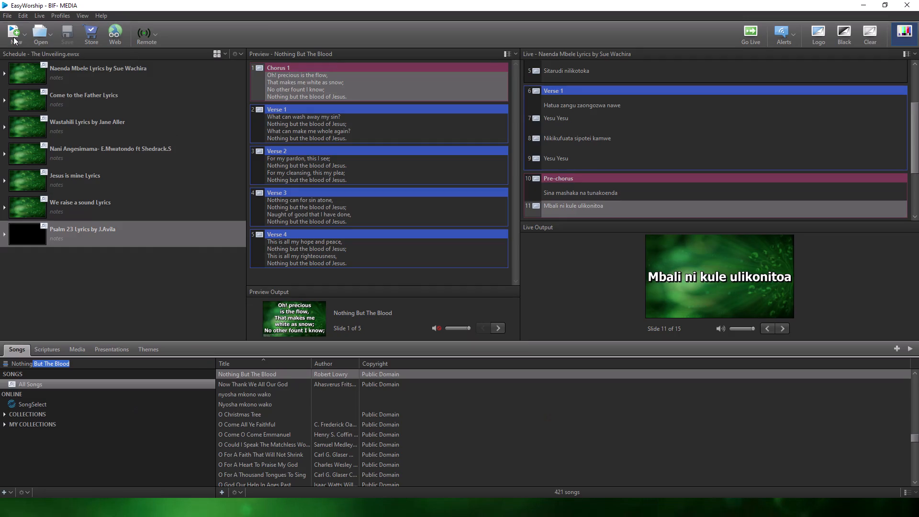
pyautogui.click(15, 32)
pyautogui.click(26, 59)
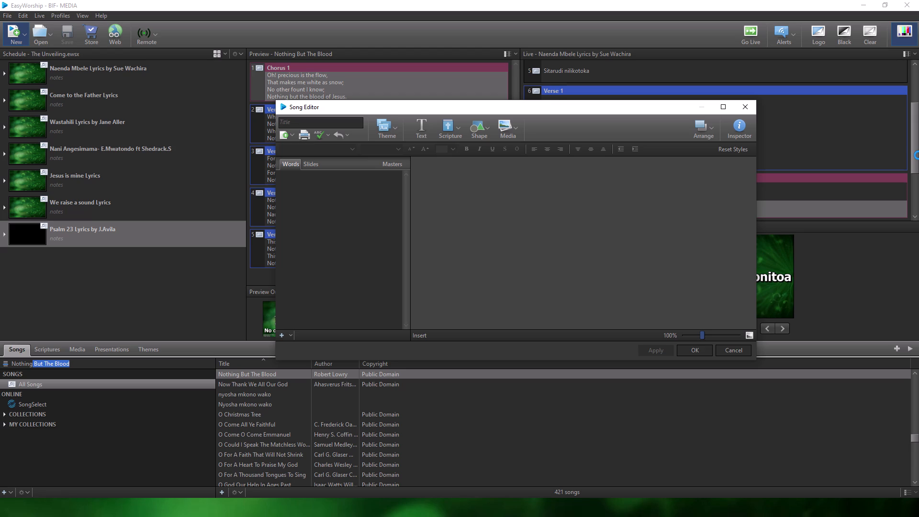
pyautogui.scroll(1, 751, 216)
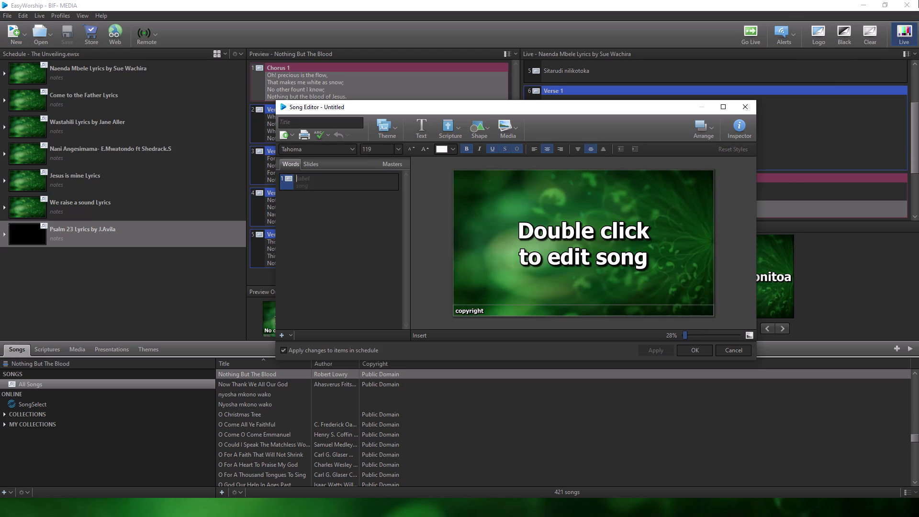
pyautogui.click(312, 181)
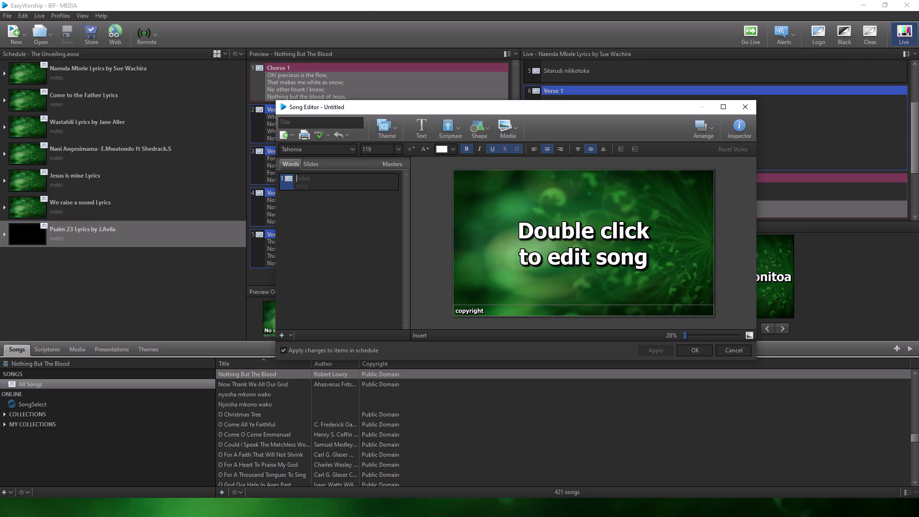
pyautogui.click(314, 186)
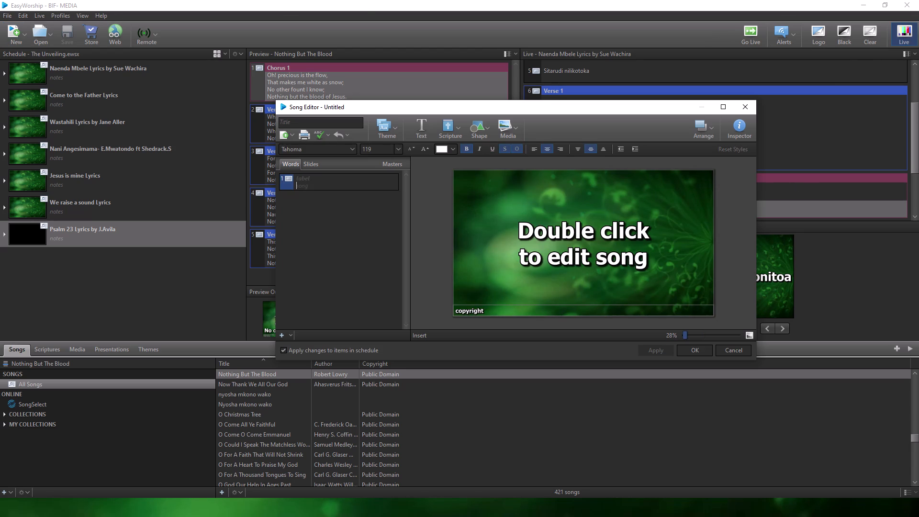
pyautogui.hotkey('ctrl', 'v')
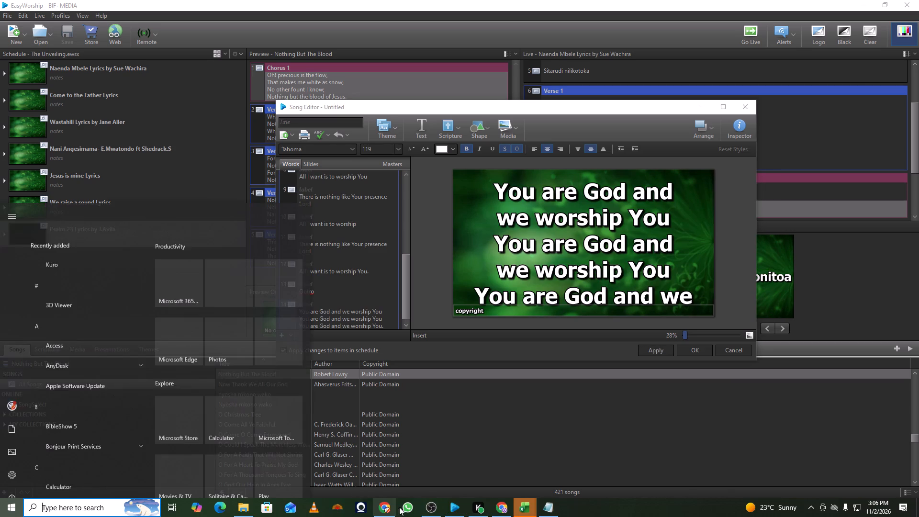
# Back in Notepad, separate the three "You are God and we worship You" Outro lines with two blank lines each.
pyautogui.click(546, 511)
pyautogui.scroll(-2, 582, 350)
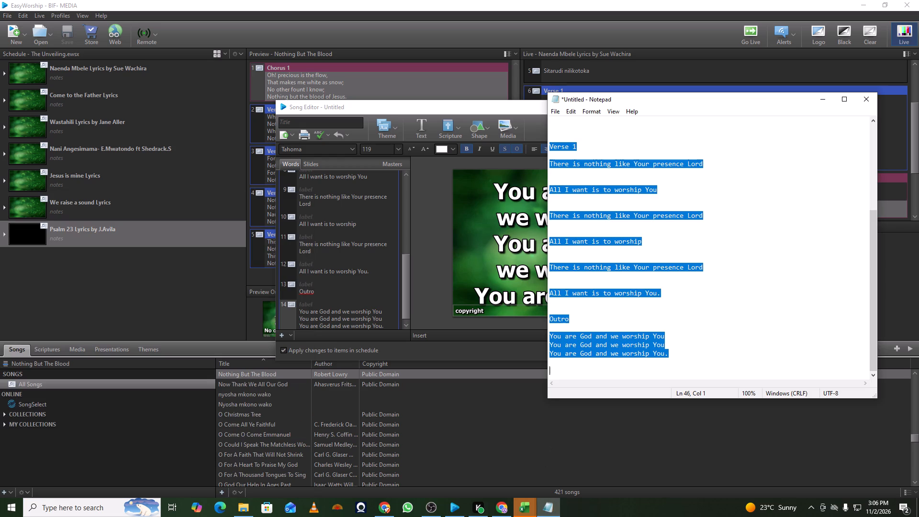
pyautogui.click(552, 338)
pyautogui.press('Left')
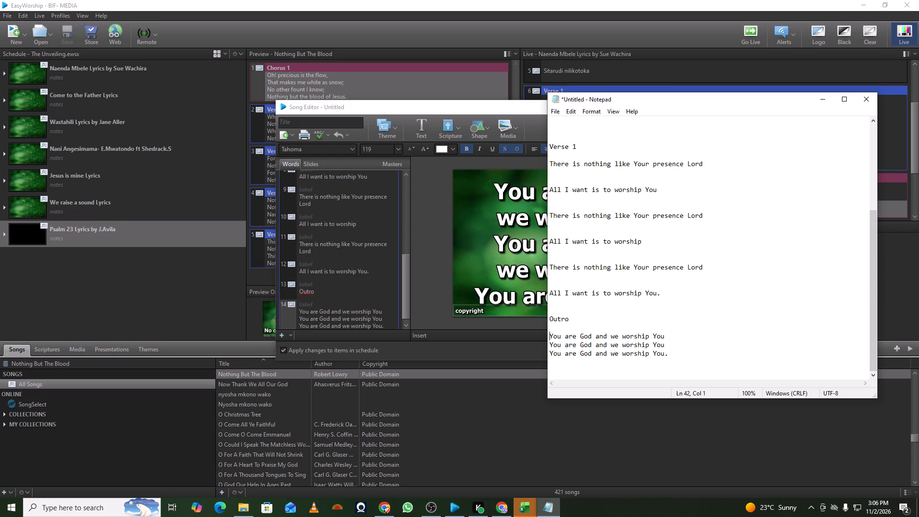
pyautogui.press('Down')
pyautogui.press('Return')
pyautogui.press('Return')
pyautogui.press('Down')
pyautogui.press('Return')
pyautogui.press('Return')
pyautogui.press('Down')
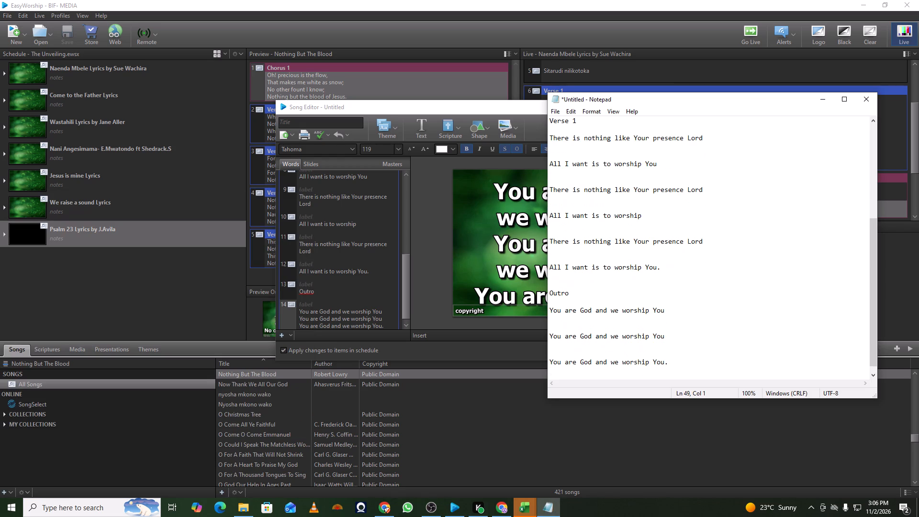
# Copy the full revised Notepad lyrics and replace all the words of the untitled EasyWorship song with them.
pyautogui.hotkey('ctrl', 'a')
pyautogui.hotkey('ctrl', 'c')
pyautogui.click(317, 229)
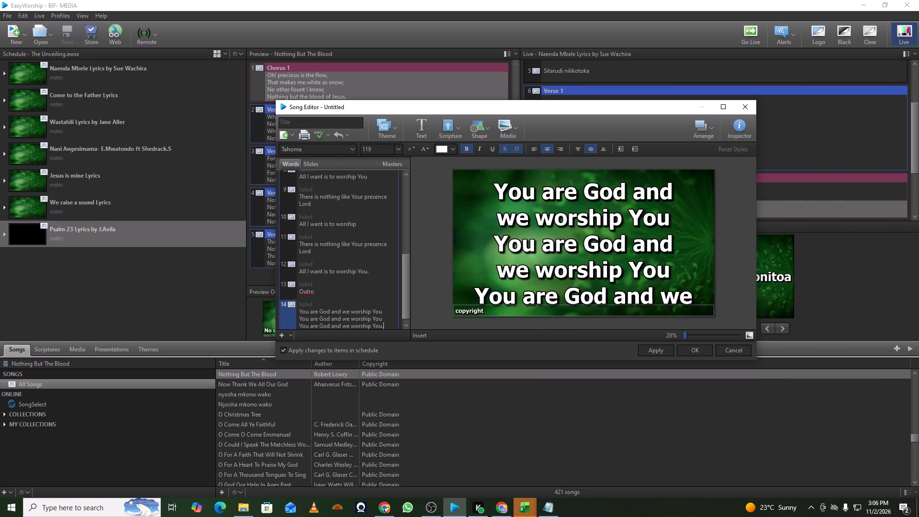
pyautogui.hotkey('ctrl', 'a')
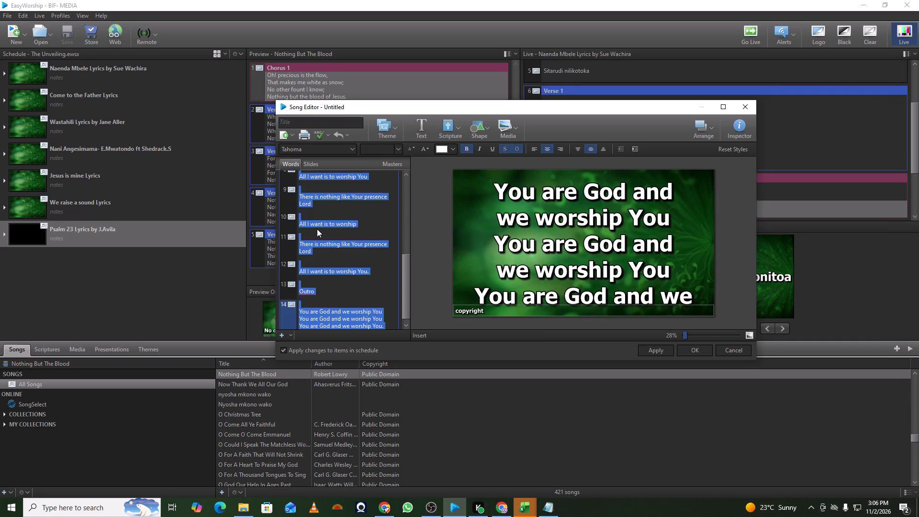
pyautogui.hotkey('ctrl', 'v')
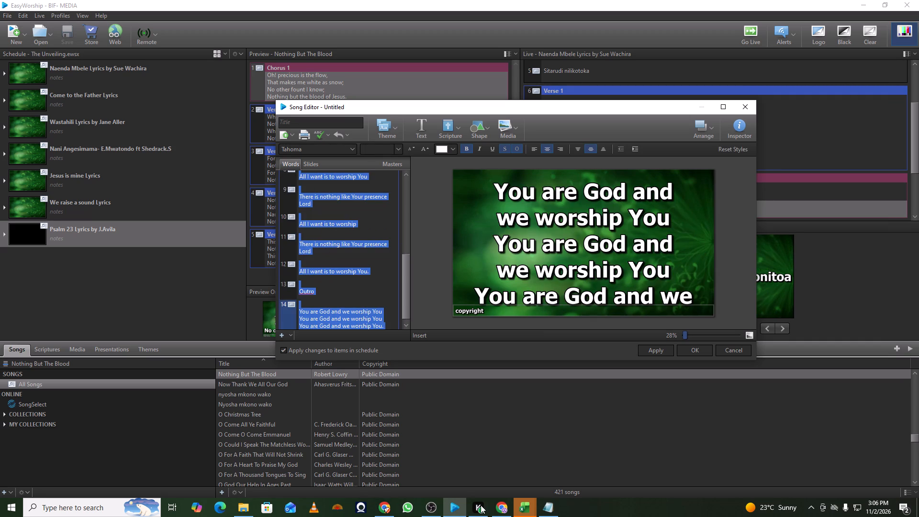
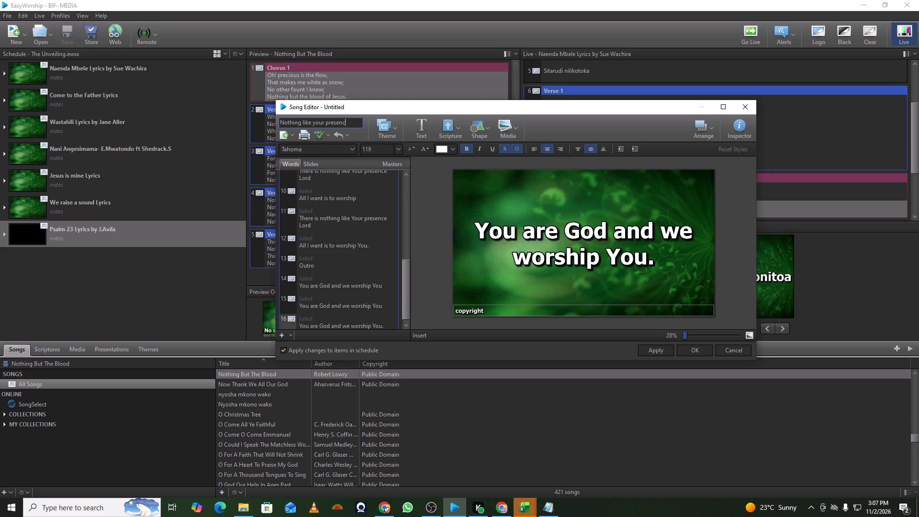
# Switch to Chrome and search the web for "manukato lyrics by john lisu".
pyautogui.click(498, 507)
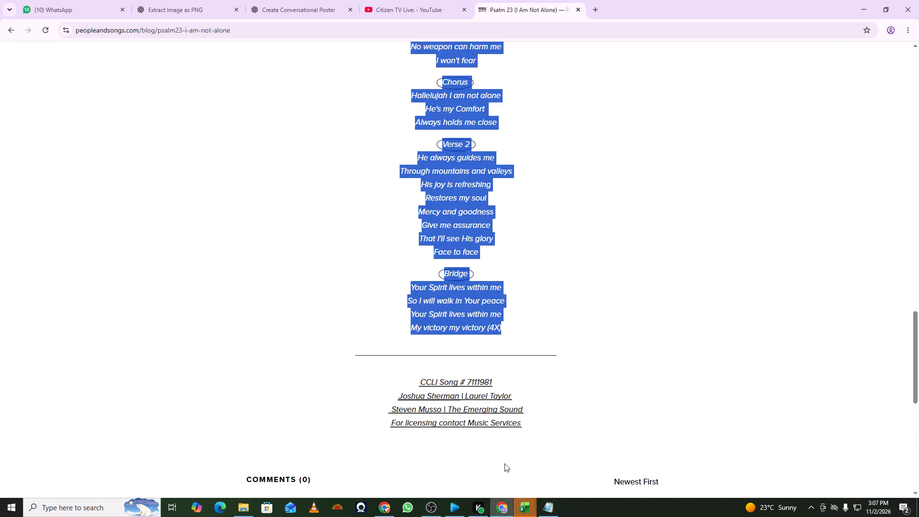
pyautogui.click(244, 30)
pyautogui.write('mani')
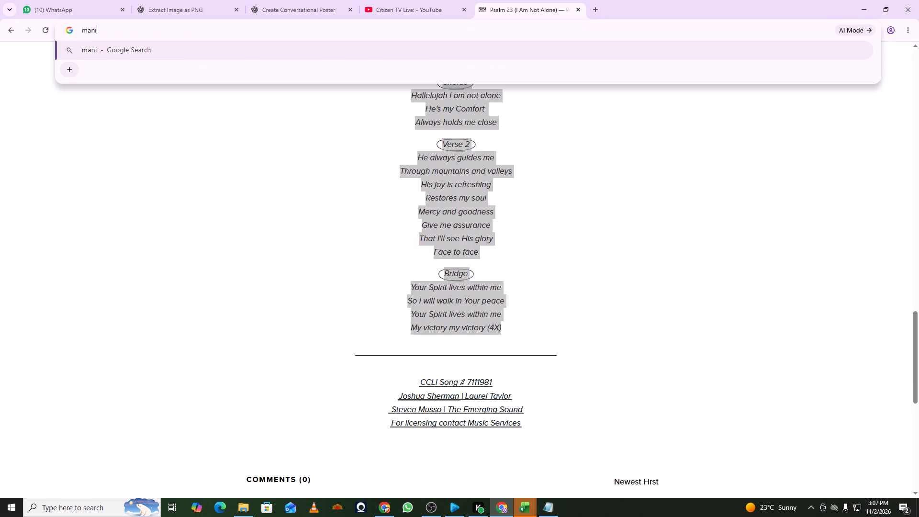
pyautogui.press('BackSpace')
pyautogui.write('ukato')
pyautogui.press('space')
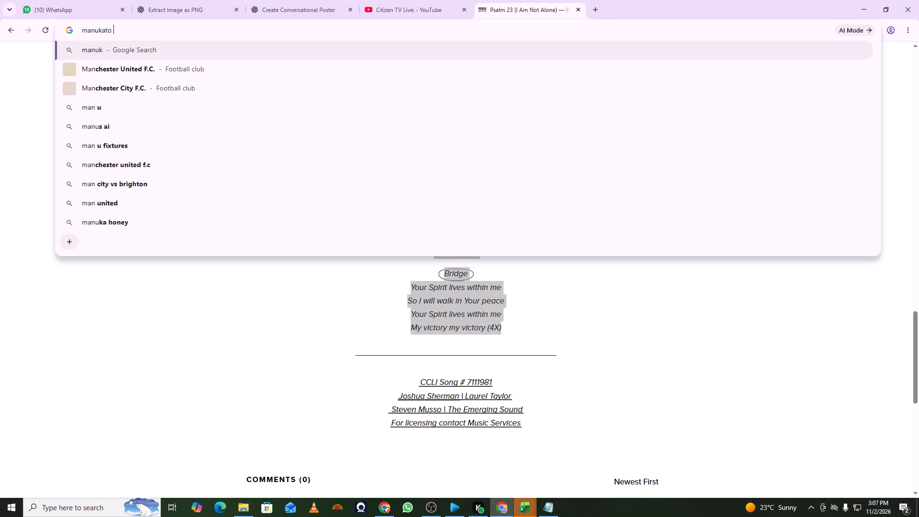
pyautogui.write('lyrics by john lisu')
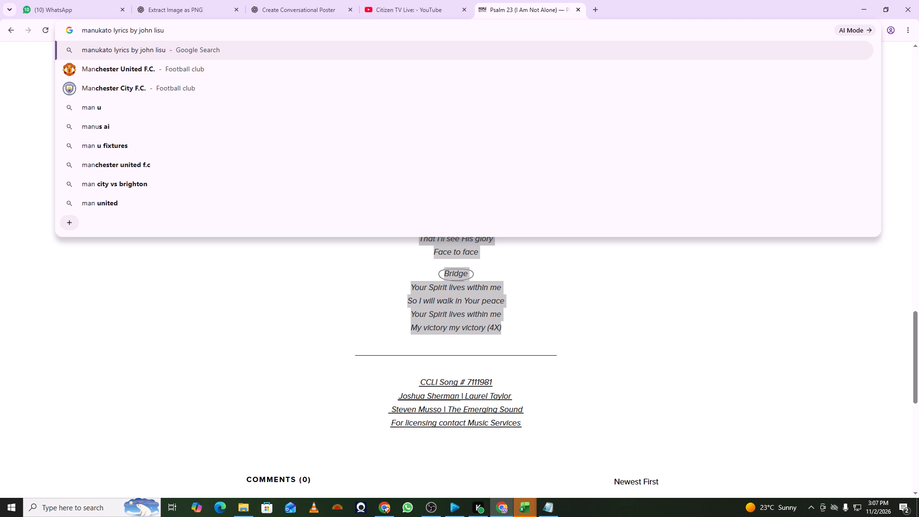
pyautogui.press('Return')
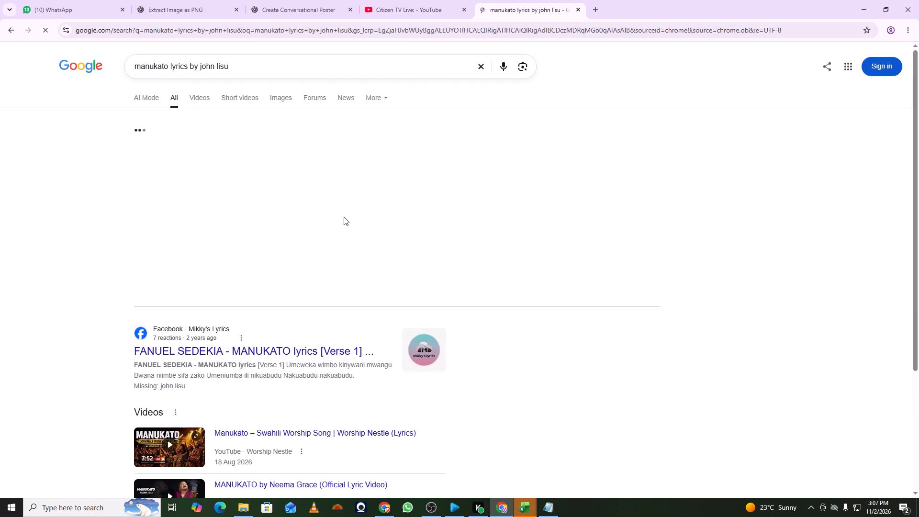
# Look through the search results for a suitable source of the Manukato lyrics.
pyautogui.scroll(-2, 333, 238)
pyautogui.scroll(3, 337, 232)
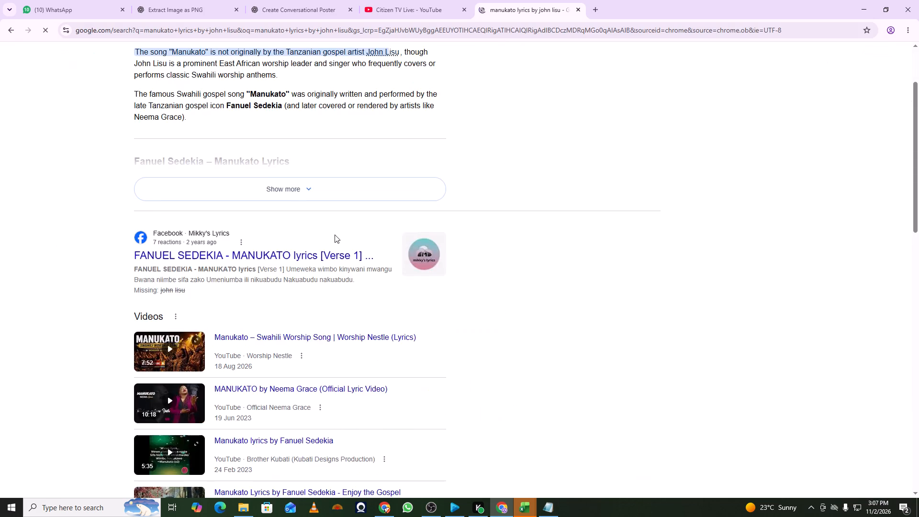
pyautogui.scroll(-13, 337, 229)
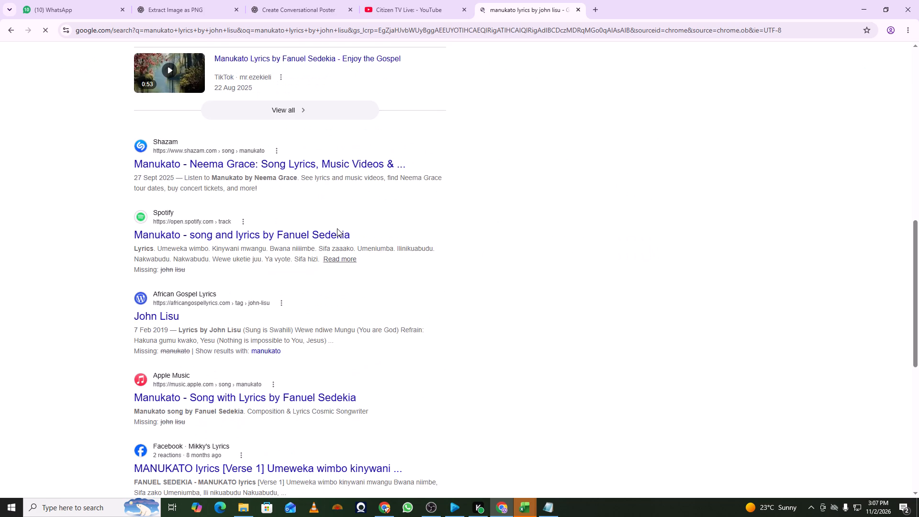
pyautogui.scroll(-2, 337, 228)
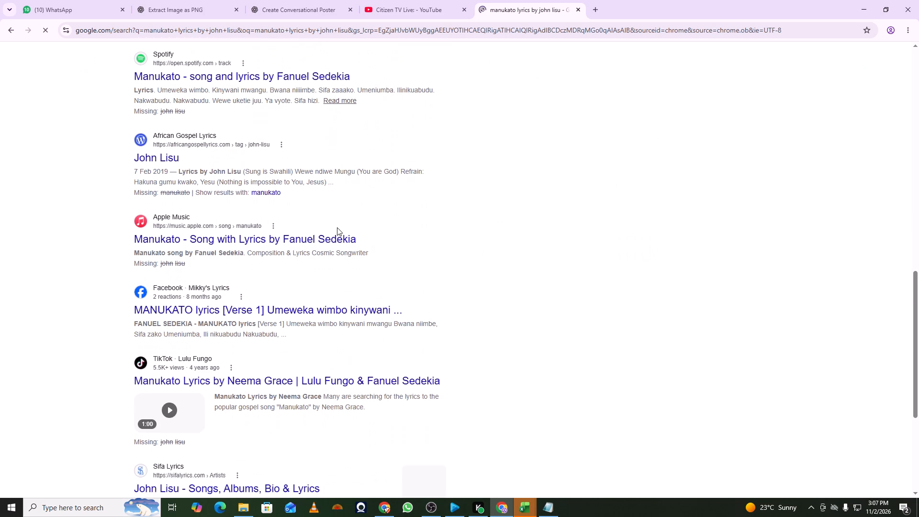
pyautogui.scroll(-1, 337, 227)
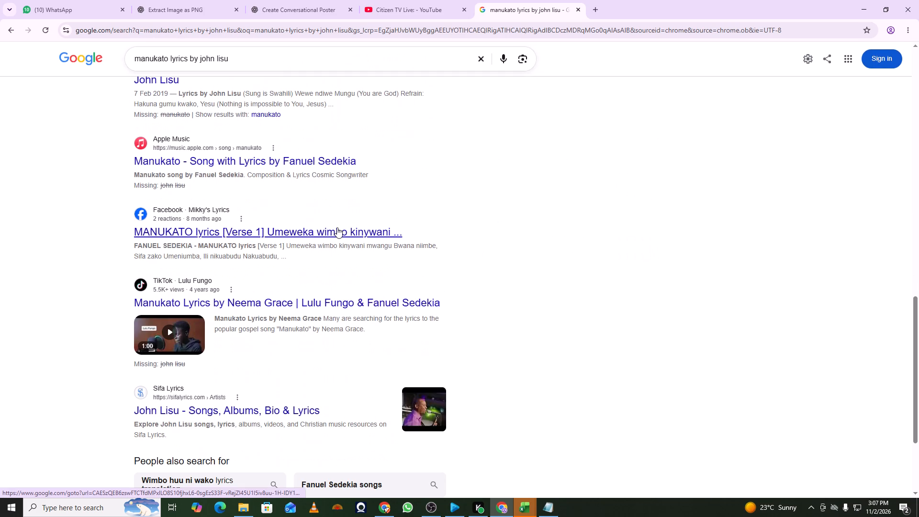
pyautogui.scroll(-6, 337, 227)
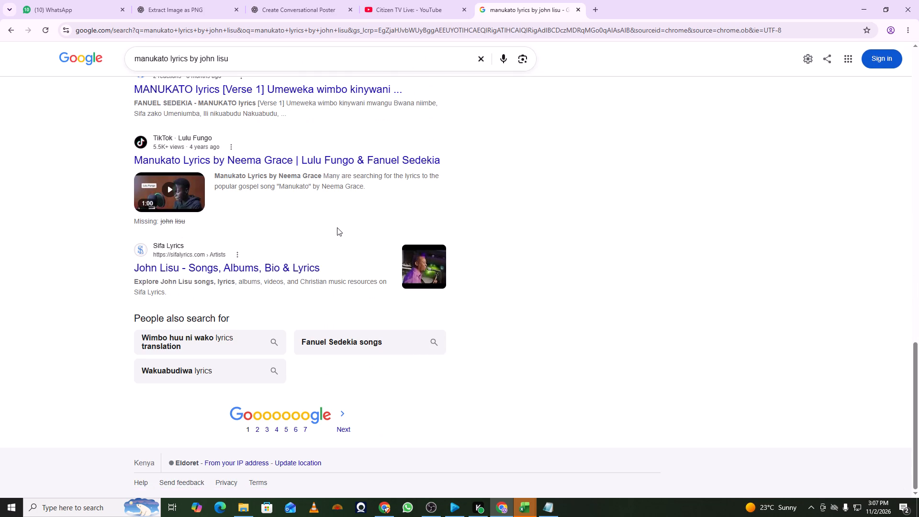
# Back in EasyWorship, save the new song under the title "Nothing like your presence Lord Lyrics".
pyautogui.click(447, 506)
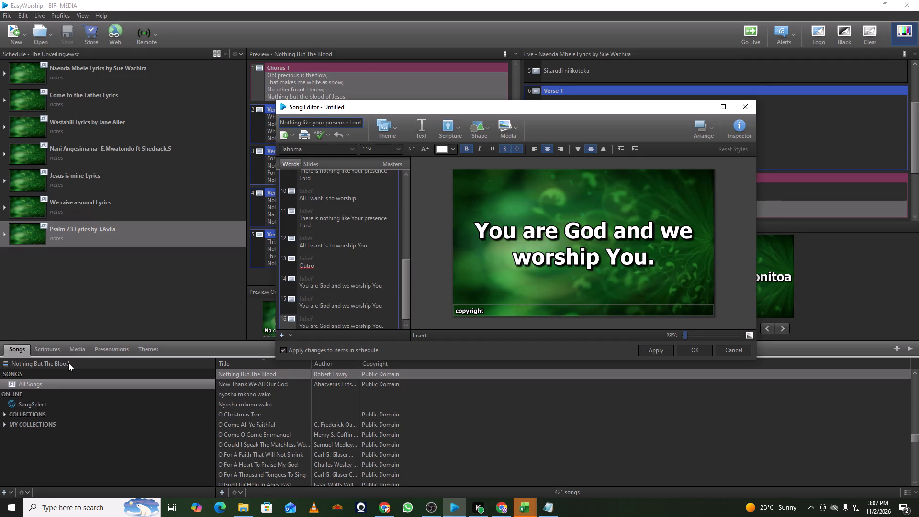
pyautogui.click(68, 363)
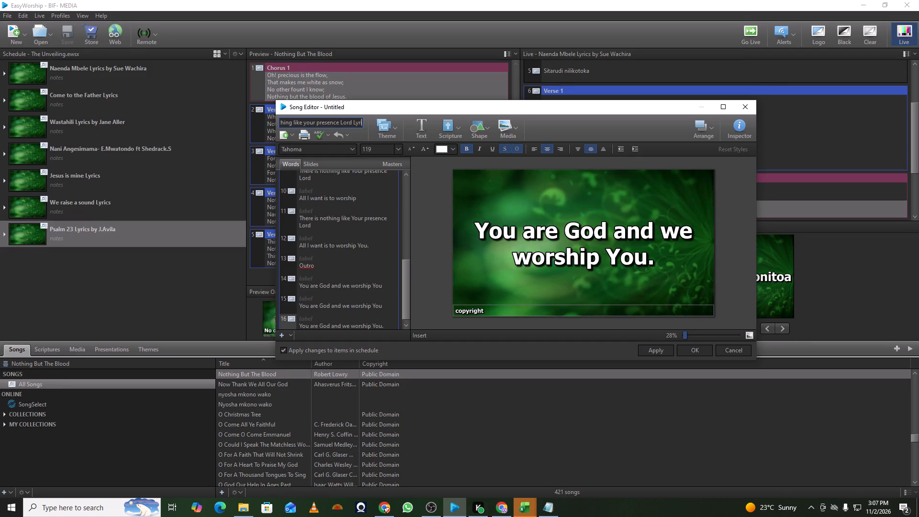
pyautogui.click(696, 350)
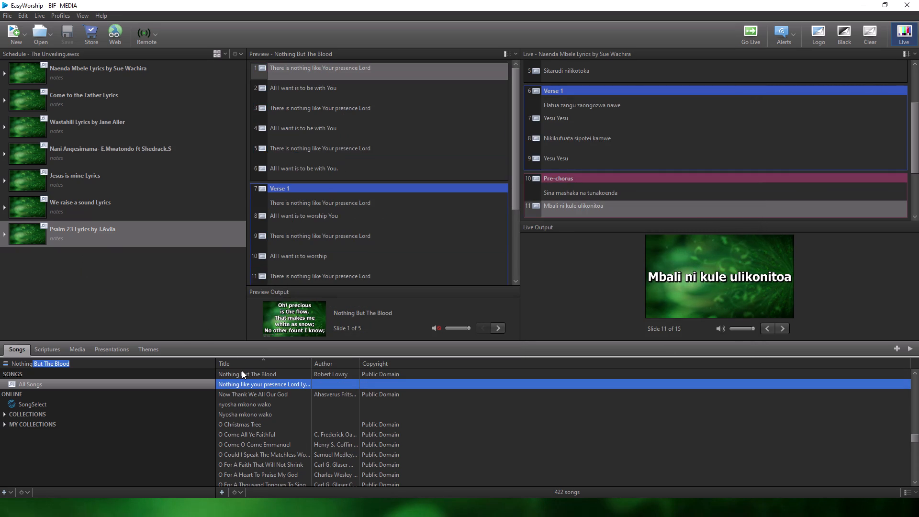
# Add "Nothing like your presence Lord Lyrics" from the song library to The Unveiling schedule, below Psalm 23 Lyrics by J.Avila.
pyautogui.moveTo(244, 384); pyautogui.dragTo(91, 290)
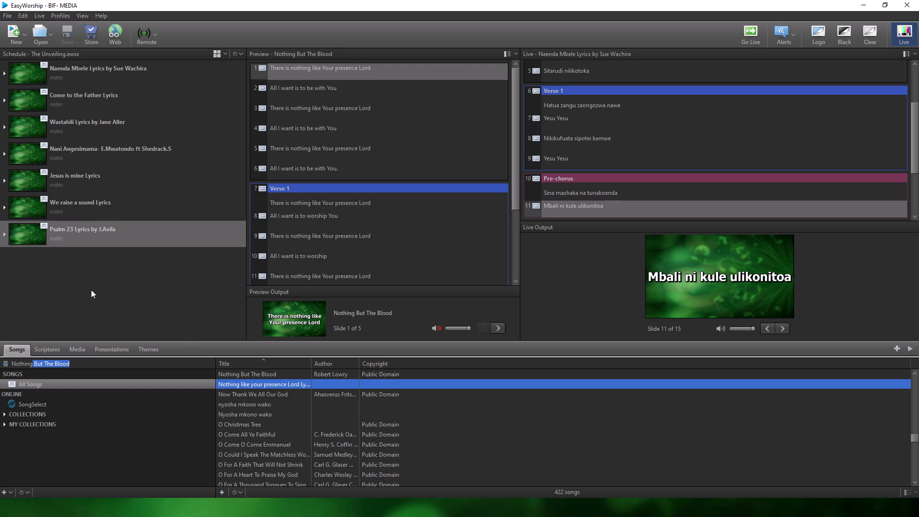
pyautogui.moveTo(91, 290); pyautogui.dragTo(66, 276)
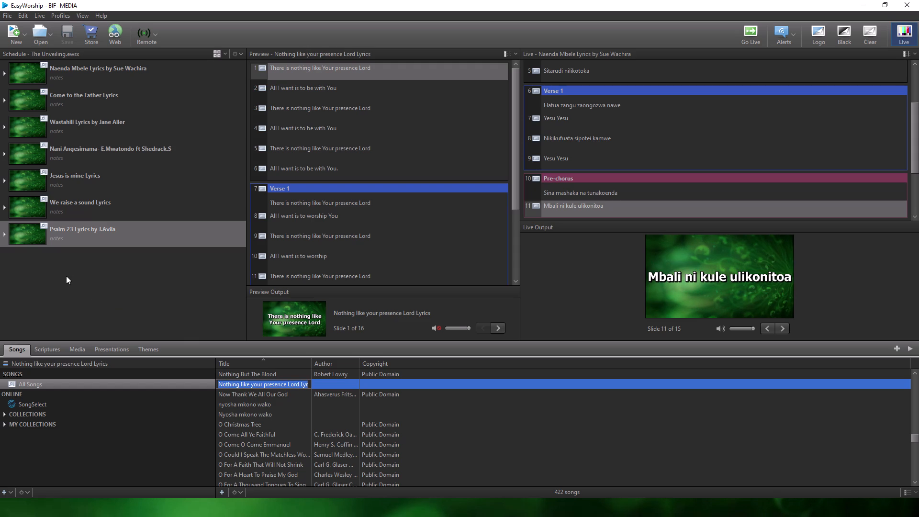
pyautogui.click(282, 399)
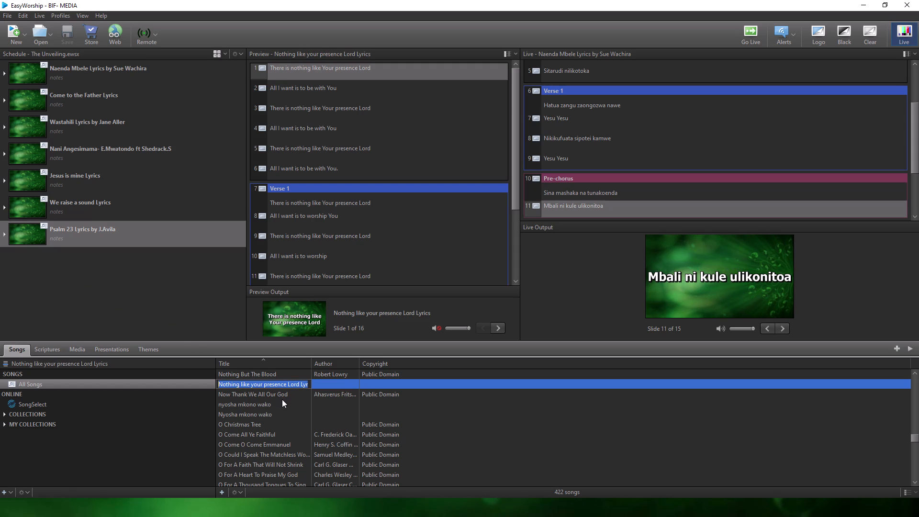
pyautogui.click(282, 384)
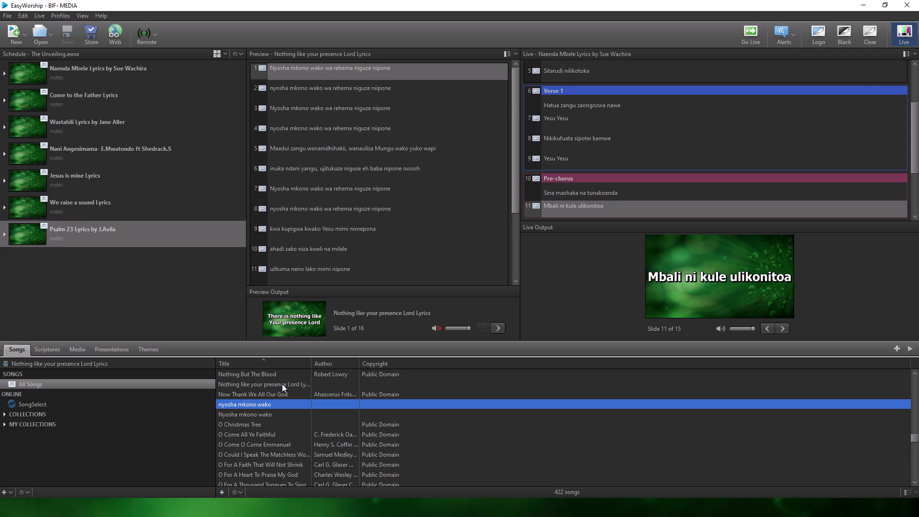
pyautogui.moveTo(282, 384); pyautogui.dragTo(141, 299)
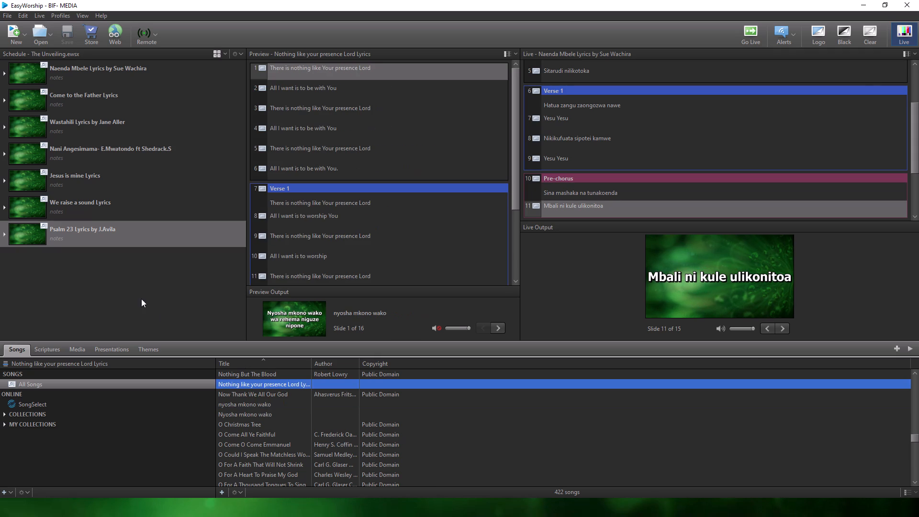
pyautogui.moveTo(141, 299); pyautogui.dragTo(85, 271)
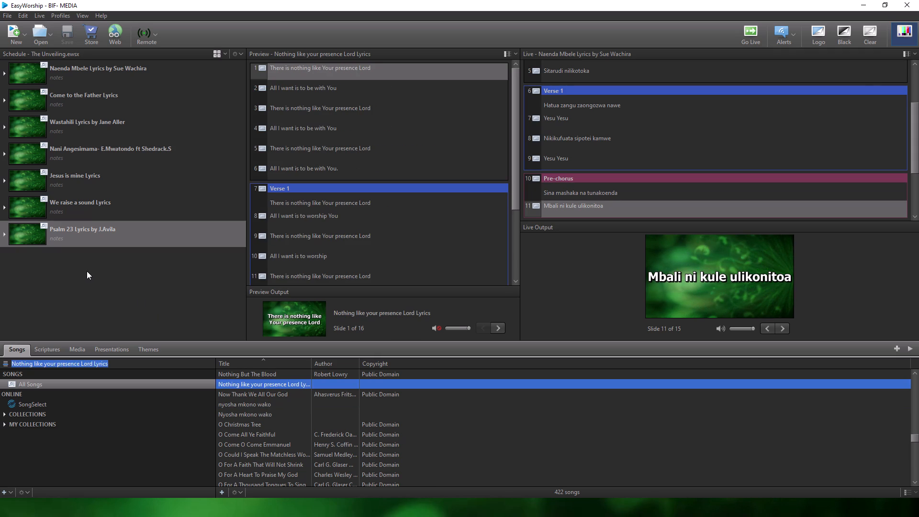
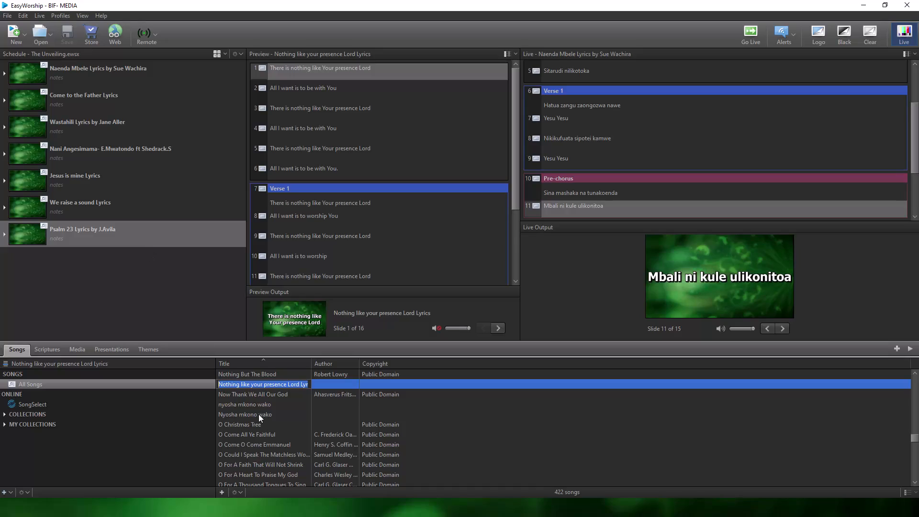
# Add "Nothing like your presence Lord Lyrics" from the song library below Psalm 23 Lyrics by J.Avila in The Unveiling schedule and save the schedule.
pyautogui.click(264, 408)
pyautogui.click(269, 383)
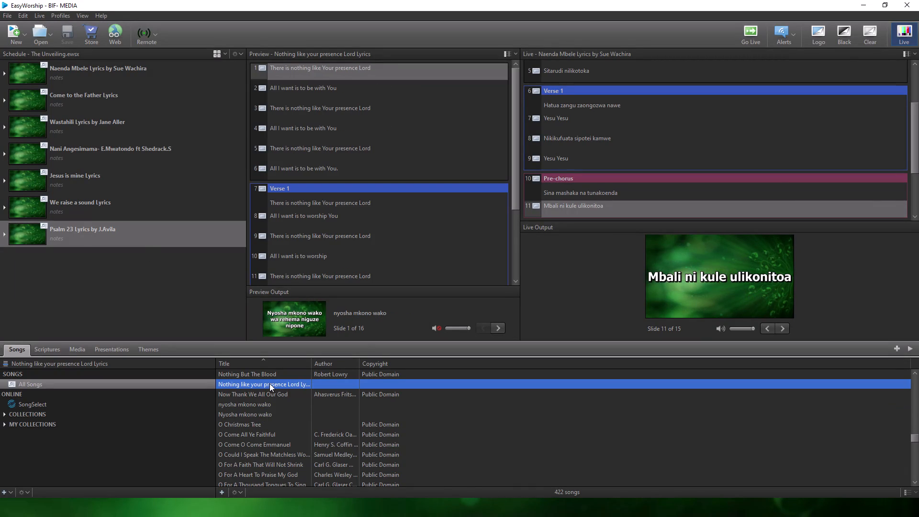
pyautogui.moveTo(269, 383); pyautogui.dragTo(142, 301)
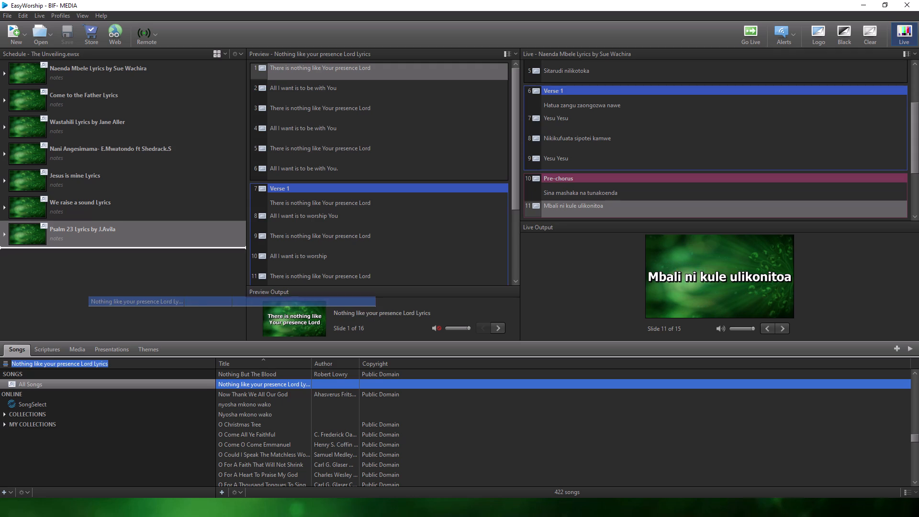
pyautogui.moveTo(142, 301); pyautogui.dragTo(77, 279)
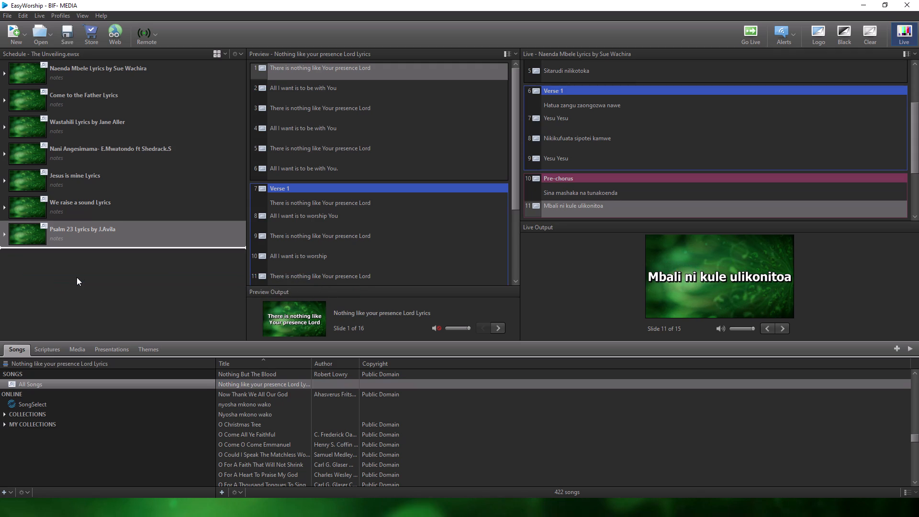
pyautogui.click(67, 35)
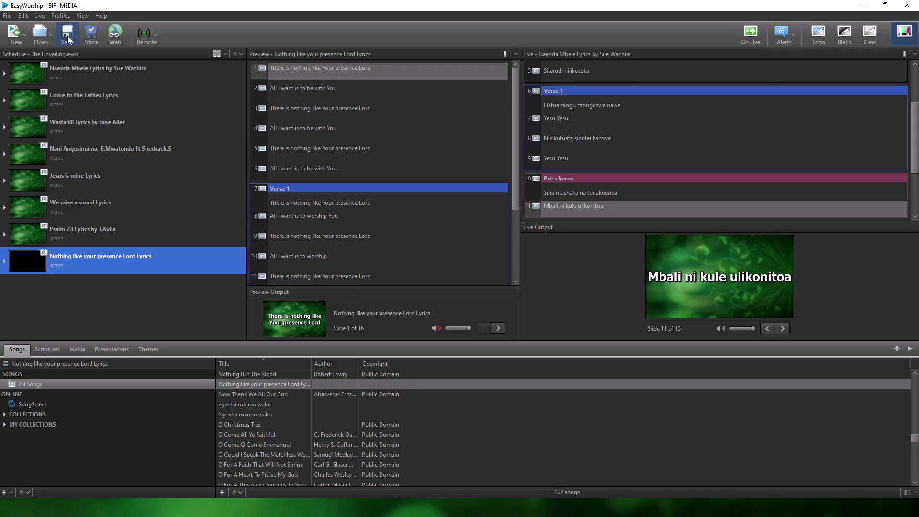
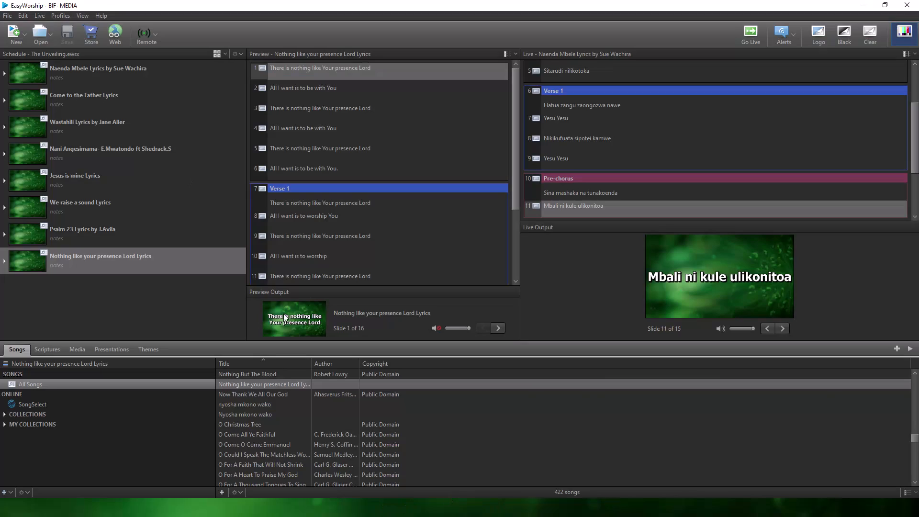
# Start a new blank song for the library in the Song Editor.
pyautogui.click(23, 38)
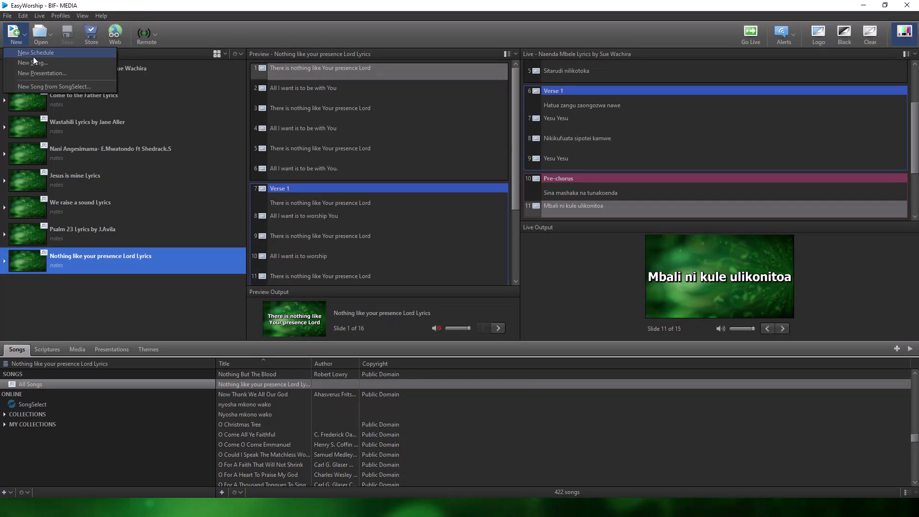
pyautogui.click(34, 58)
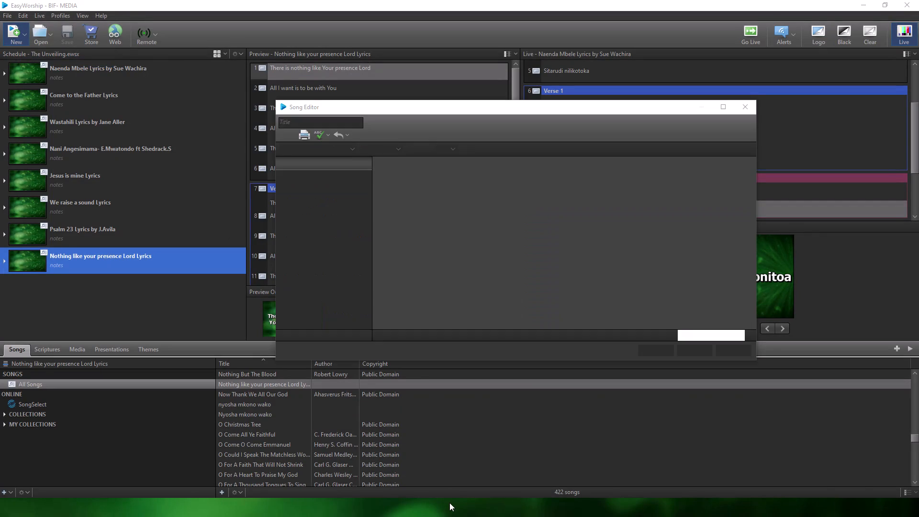
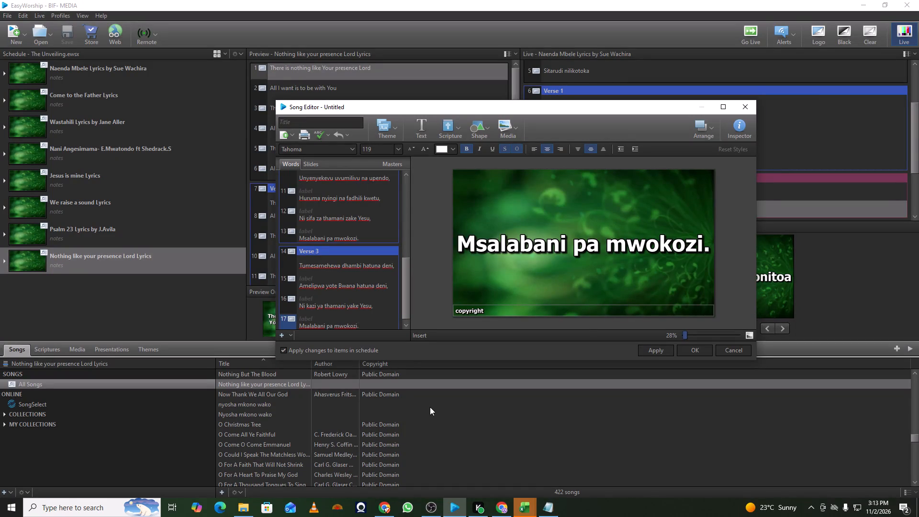
# Check the artist on the MSALABANI lyrics page, title the new song "Msalabani Lyrics by NGC" and save it to the library.
pyautogui.click(502, 509)
pyautogui.scroll(7, 360, 182)
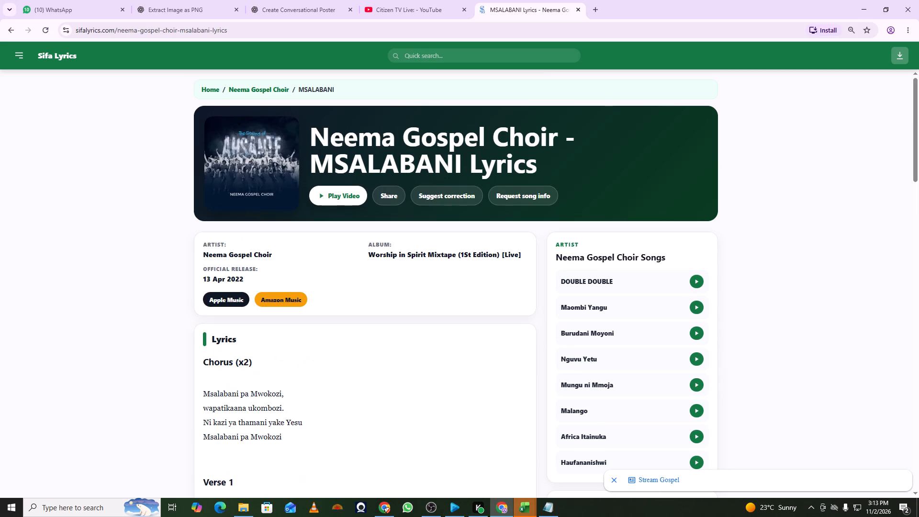
pyautogui.scroll(2, 359, 165)
pyautogui.click(456, 507)
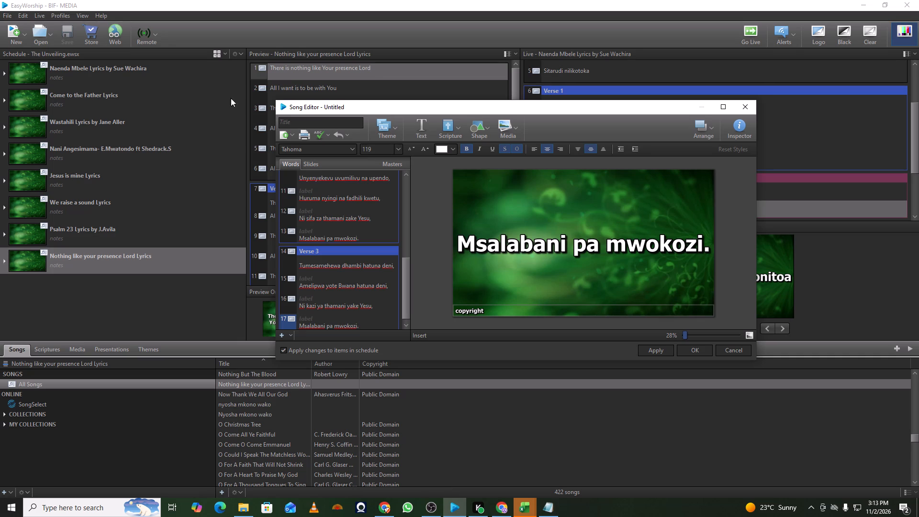
pyautogui.click(310, 123)
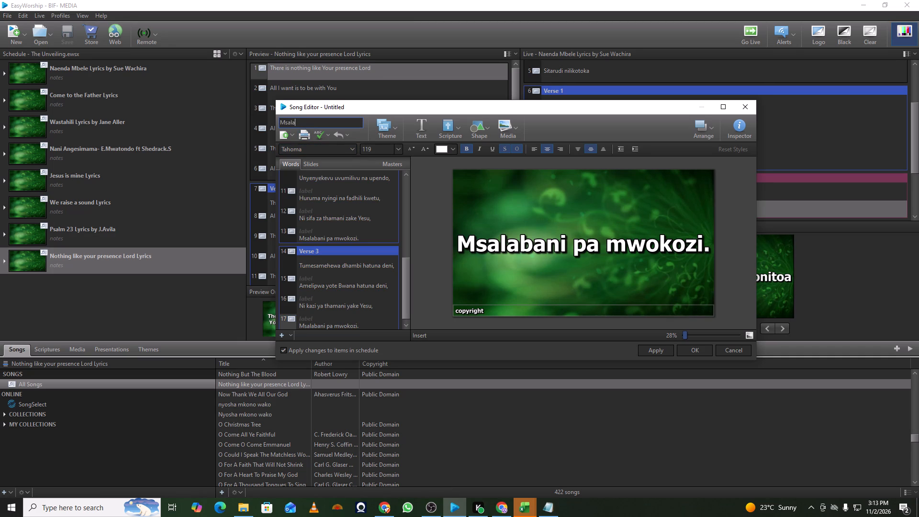
pyautogui.press('BackSpace')
pyautogui.press('l')
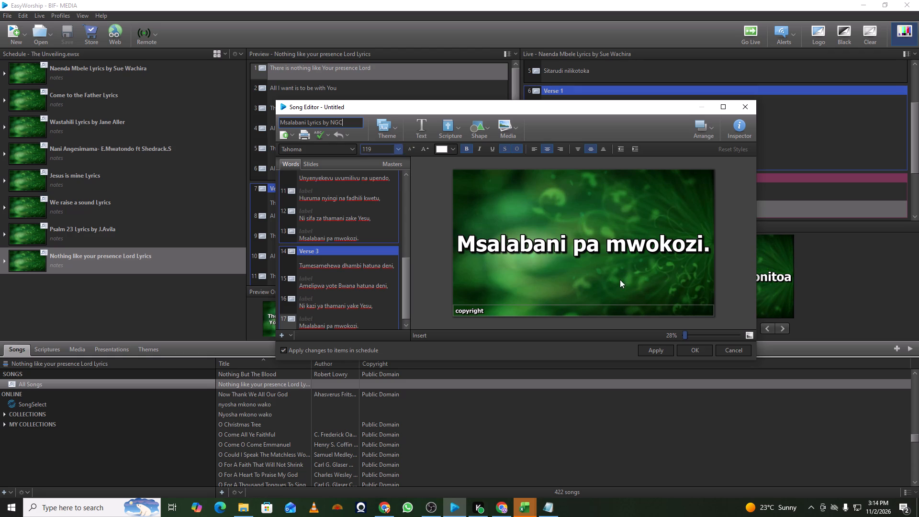
pyautogui.click(704, 351)
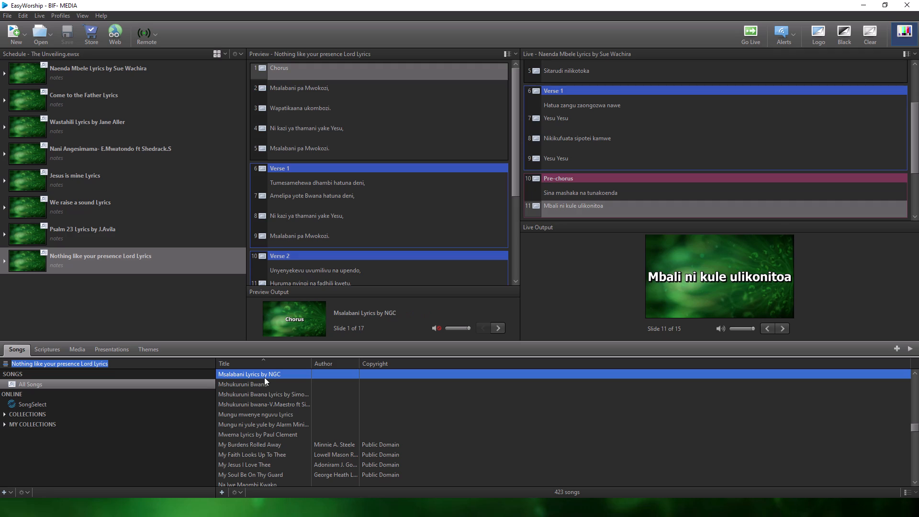
# Add "Msalabani Lyrics by NGC" to the end of The Unveiling schedule and save the schedule.
pyautogui.moveTo(265, 375); pyautogui.dragTo(93, 292)
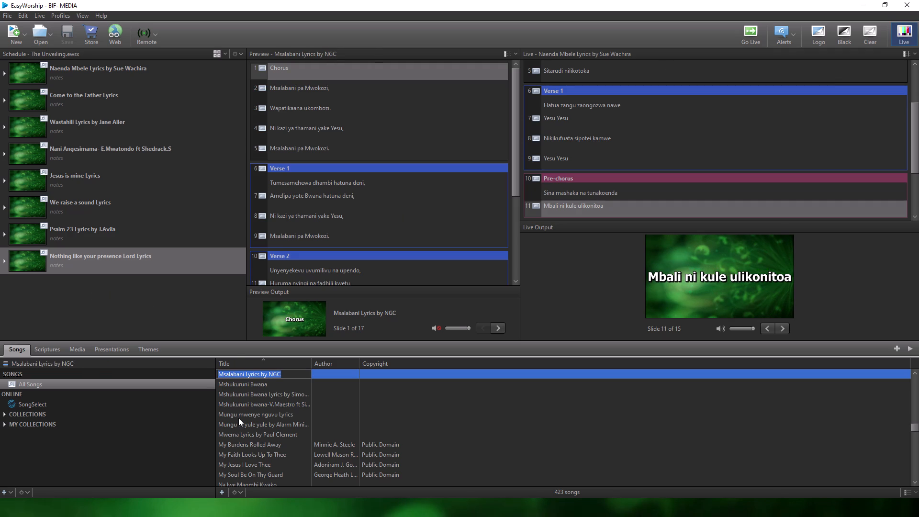
pyautogui.click(255, 389)
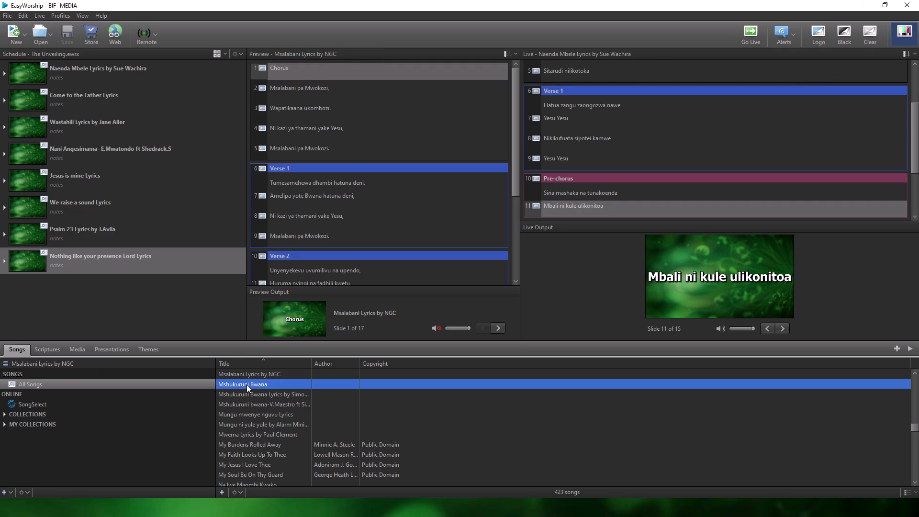
pyautogui.click(251, 376)
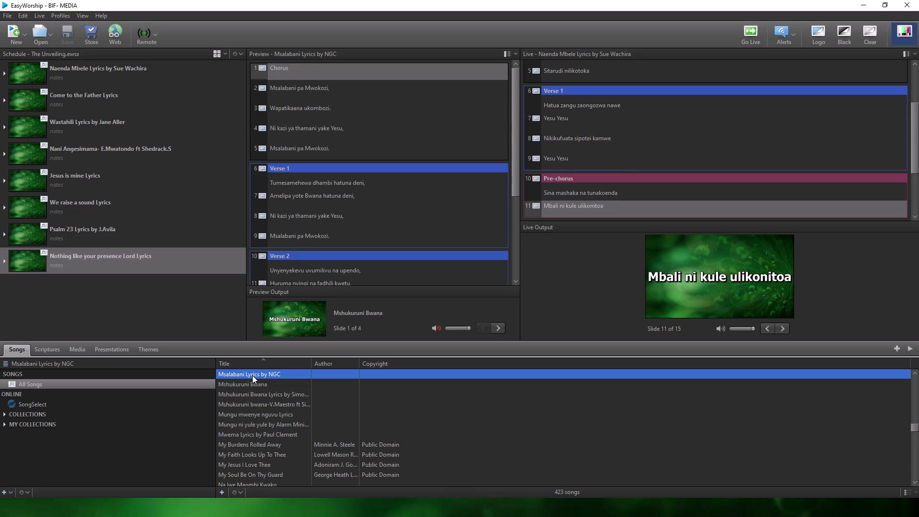
pyautogui.moveTo(252, 375); pyautogui.dragTo(91, 300)
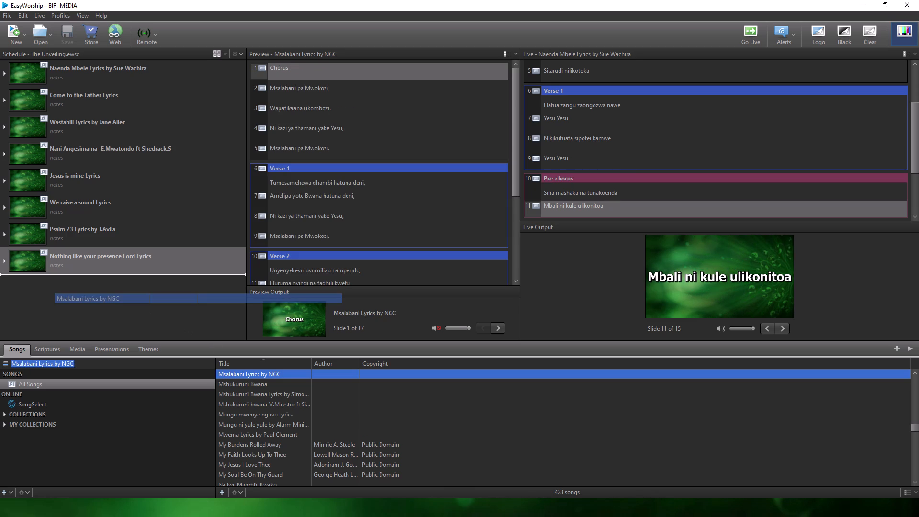
pyautogui.moveTo(91, 300); pyautogui.dragTo(42, 294)
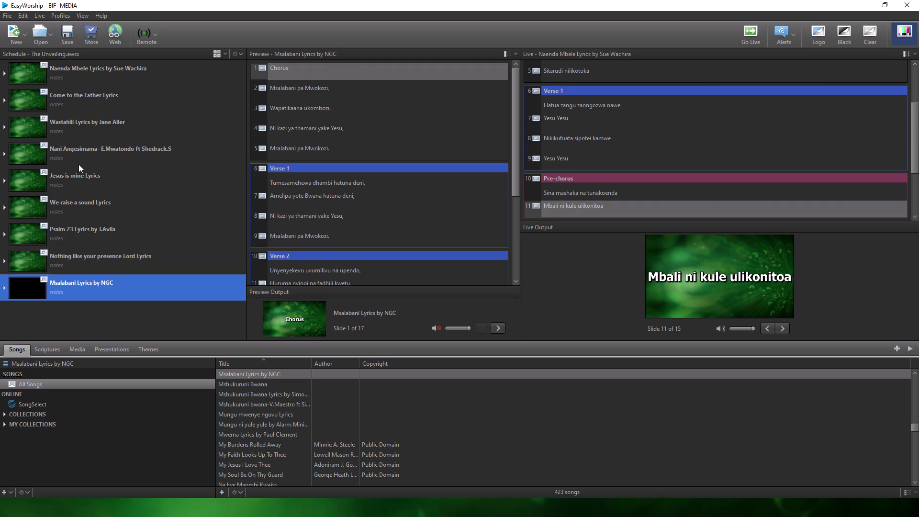
pyautogui.click(72, 40)
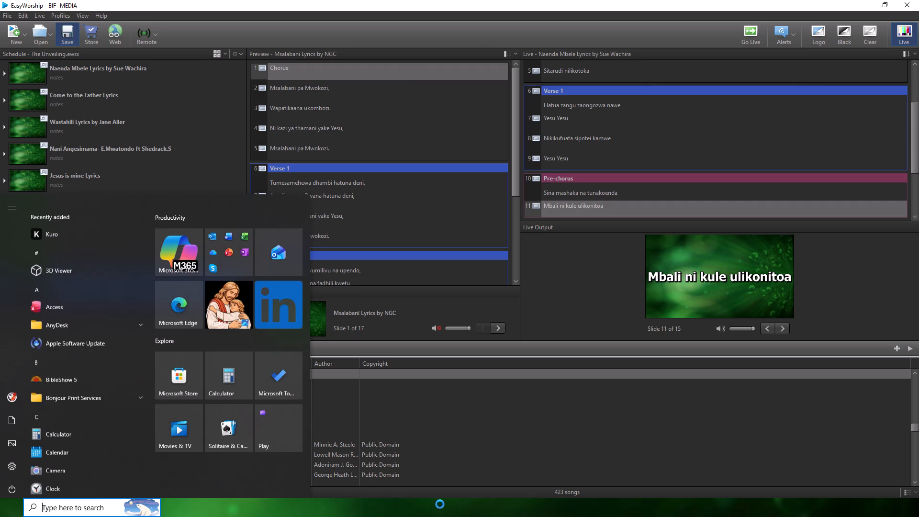
# In Chrome, search Google for "baba lyrics by njoki munyi" and open the Sifa Lyrics result.
pyautogui.click(495, 511)
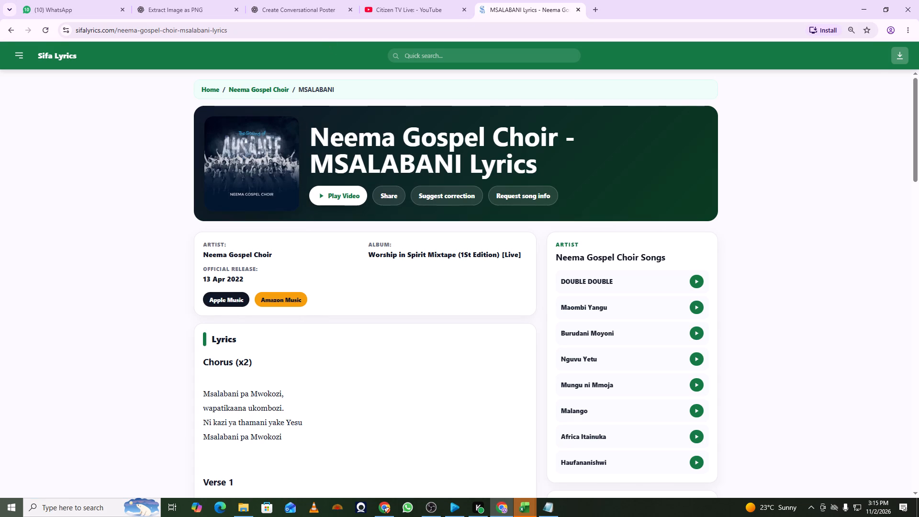
pyautogui.click(335, 31)
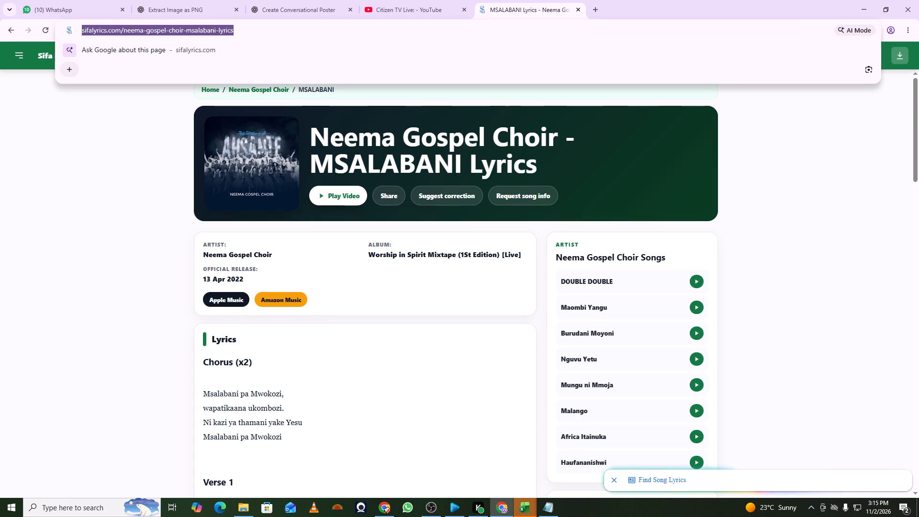
pyautogui.write('BABA LYRICS BY NJOKI')
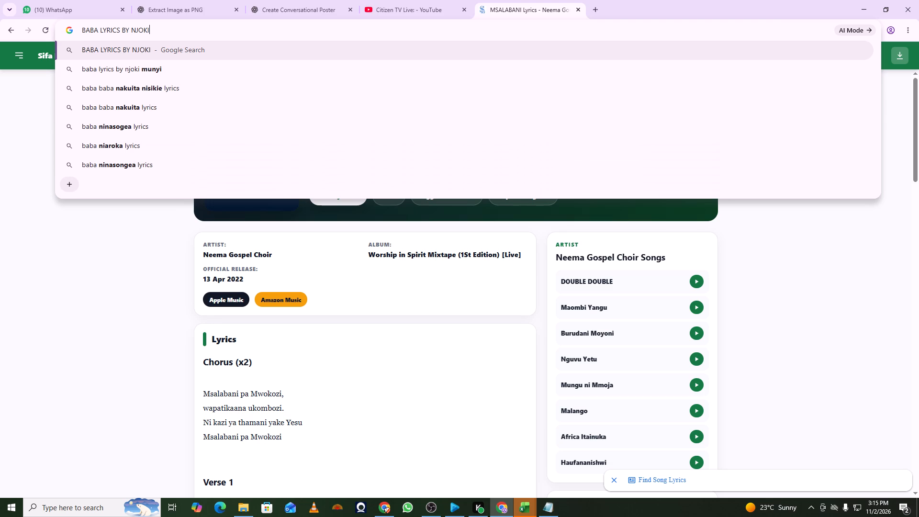
pyautogui.press('space')
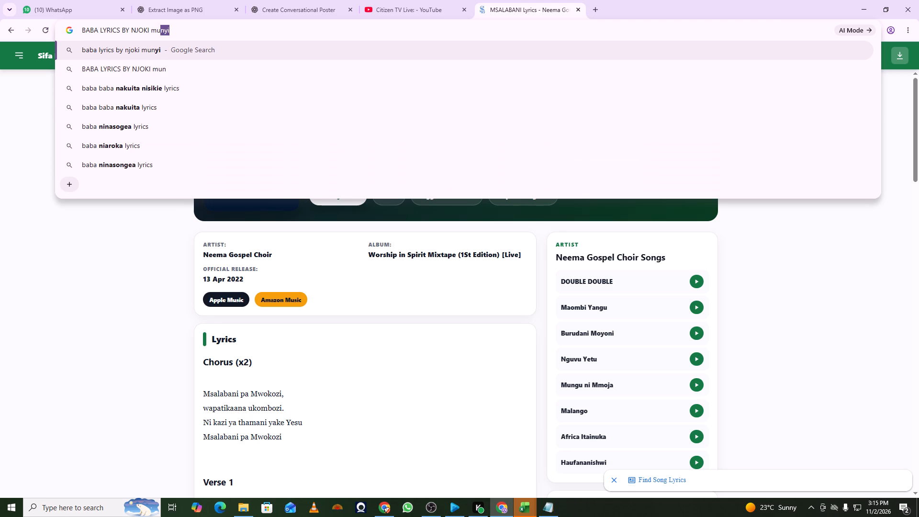
pyautogui.press('Return')
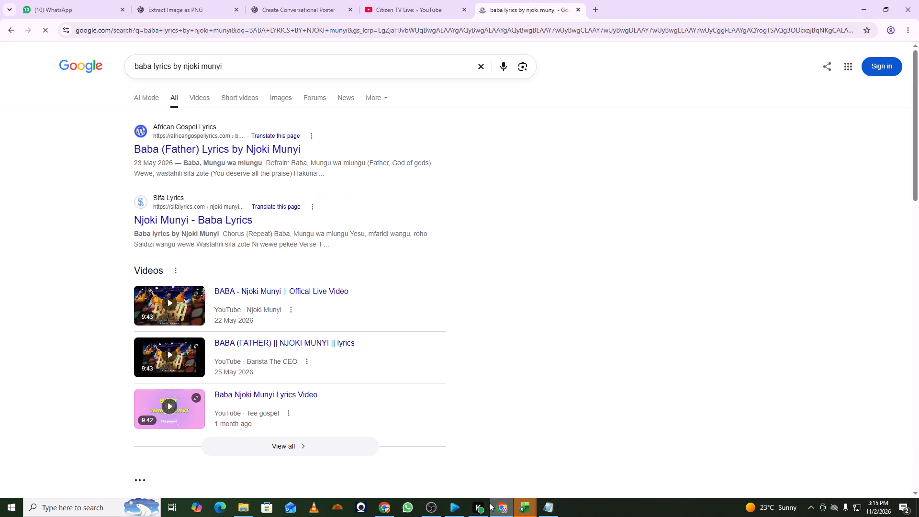
pyautogui.doubleClick(273, 151)
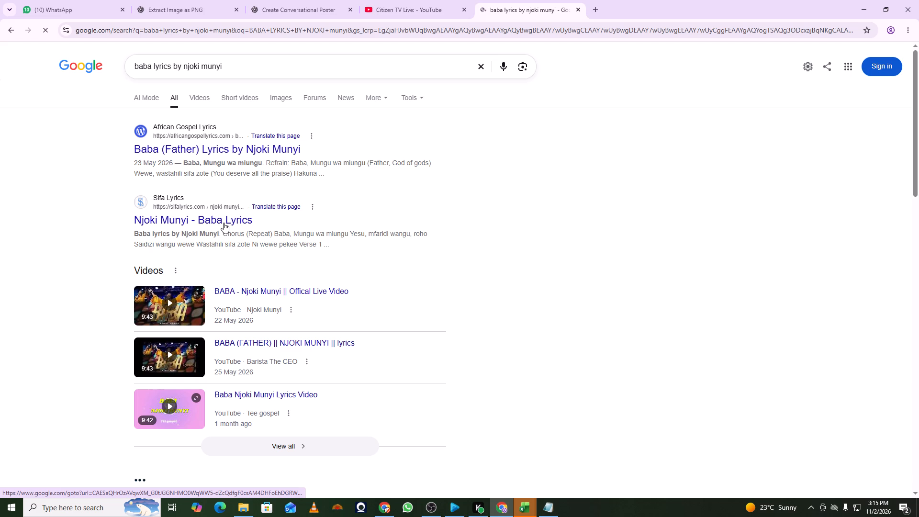
pyautogui.click(224, 223)
pyautogui.click(459, 504)
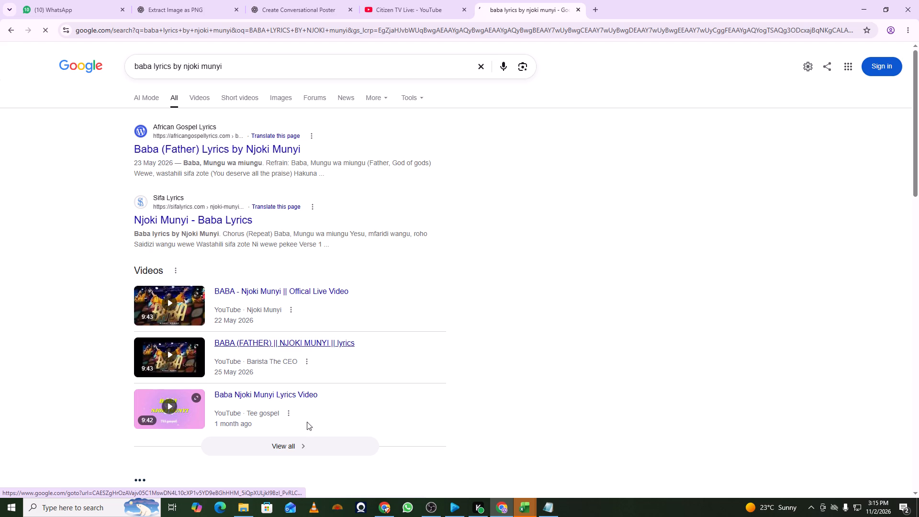
pyautogui.click(454, 507)
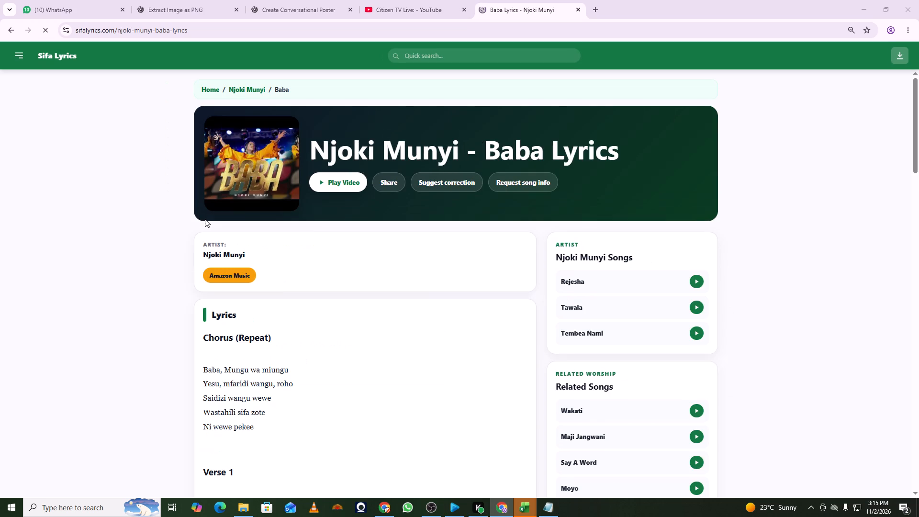
# Copy the Baba lyrics from the first Chorus heading through the end of Verse 2 and replace the old Notepad text with them.
pyautogui.scroll(-4, 283, 282)
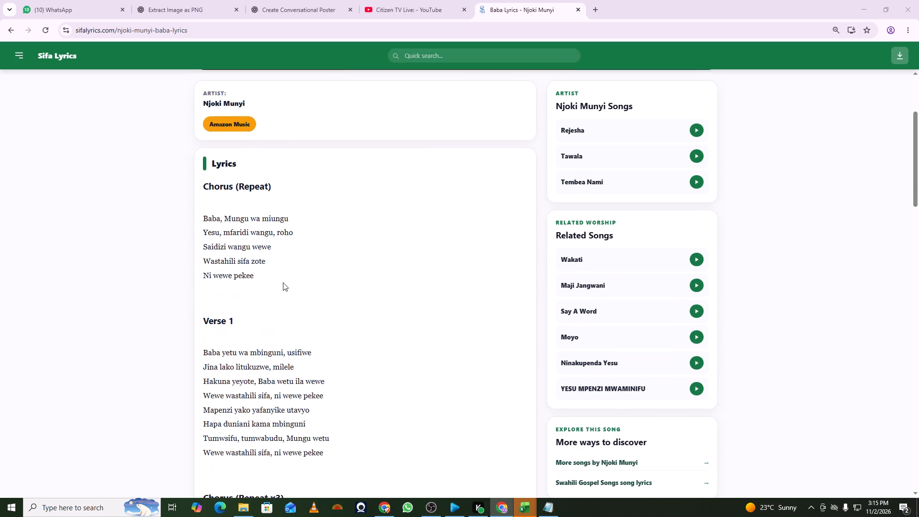
pyautogui.scroll(-7, 283, 282)
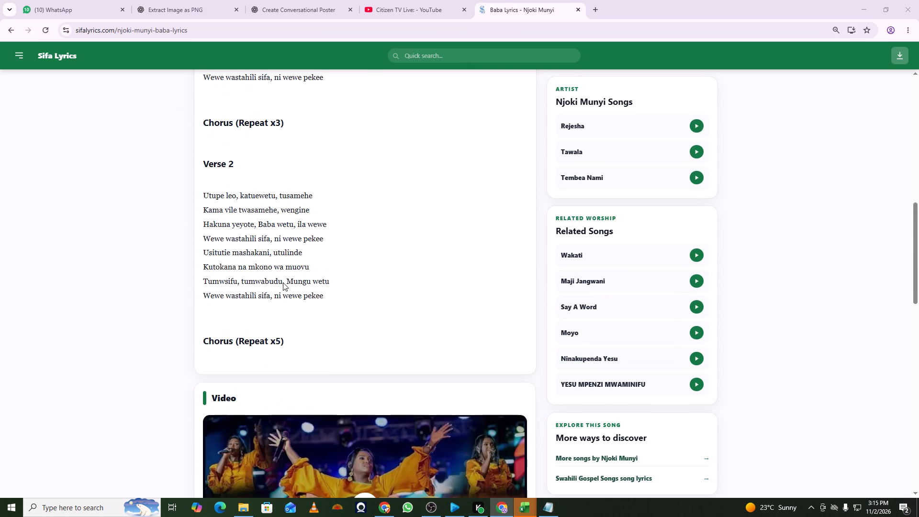
pyautogui.scroll(-8, 283, 282)
pyautogui.scroll(14, 283, 282)
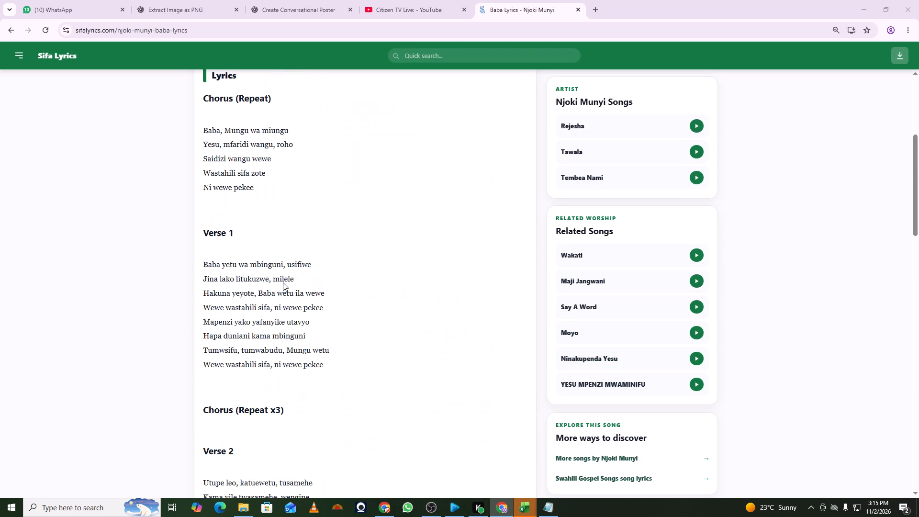
pyautogui.scroll(3, 280, 275)
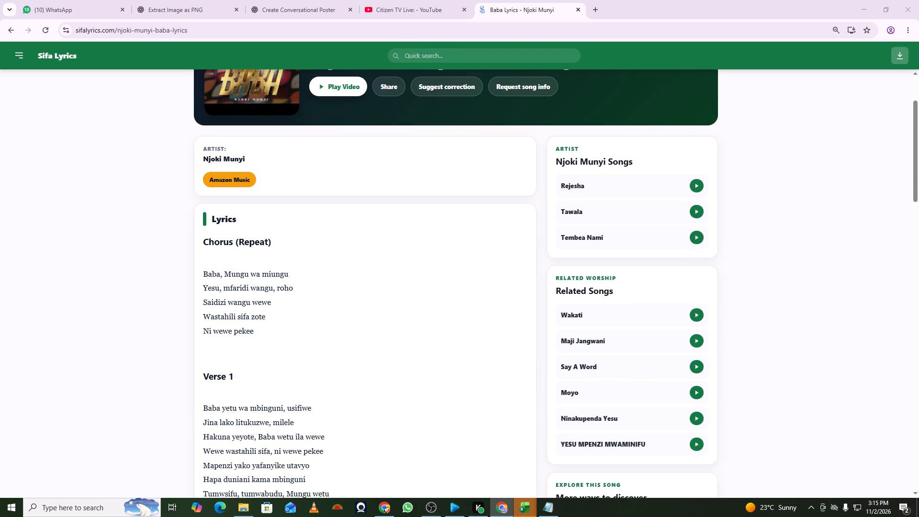
pyautogui.moveTo(203, 243); pyautogui.dragTo(353, 502)
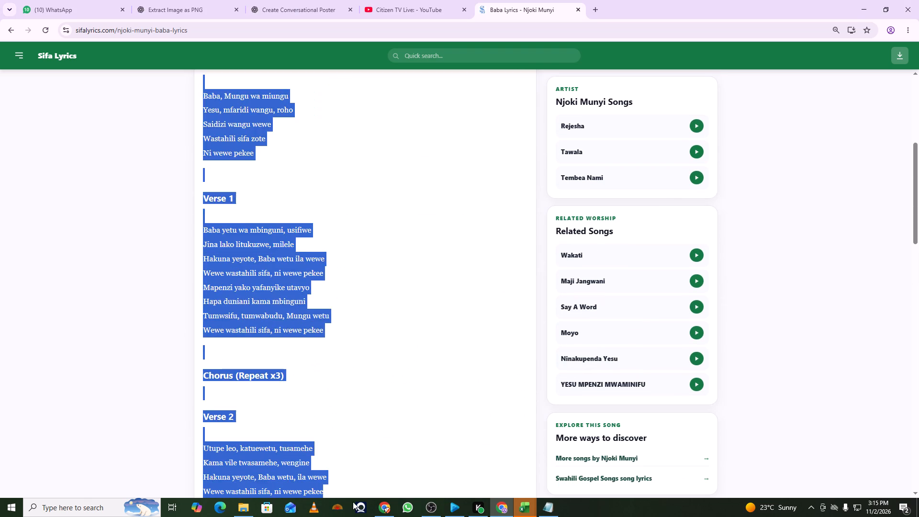
pyautogui.moveTo(353, 502); pyautogui.dragTo(335, 313)
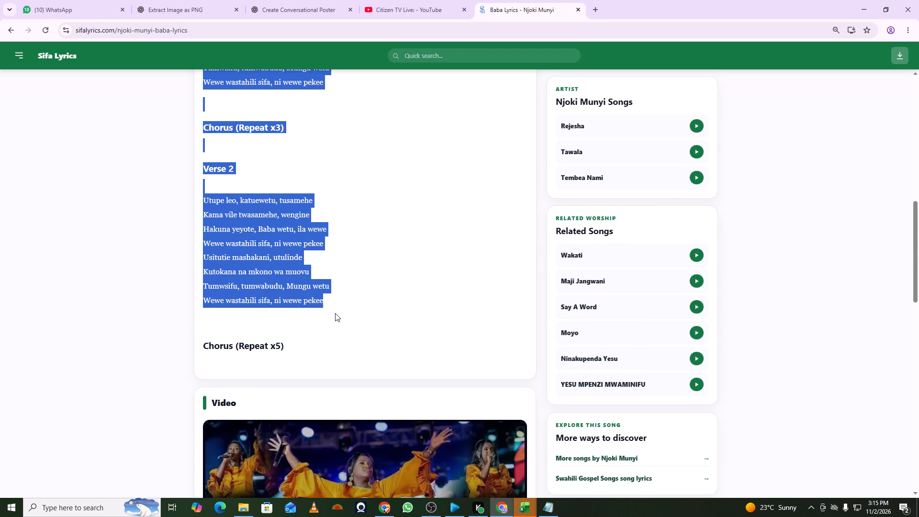
pyautogui.hotkey('ctrl', 'c')
pyautogui.click(547, 509)
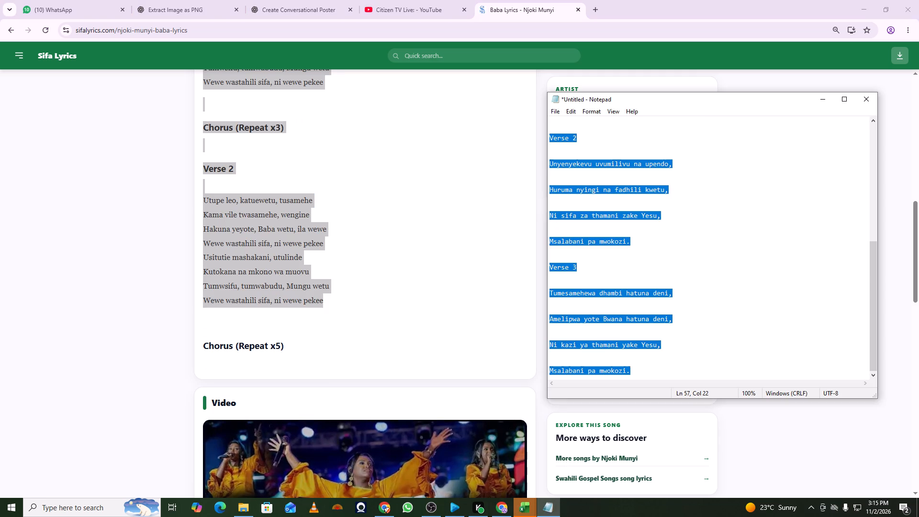
pyautogui.hotkey('ctrl', 'v')
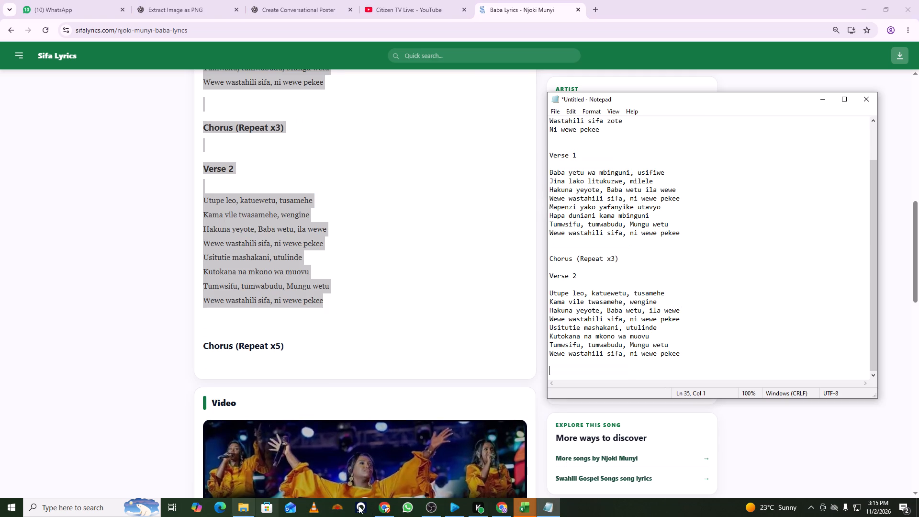
# Remove the "(Repeat x3)" and "(Repeat)" notes from the two Chorus headings in the Notepad lyrics.
pyautogui.click(449, 512)
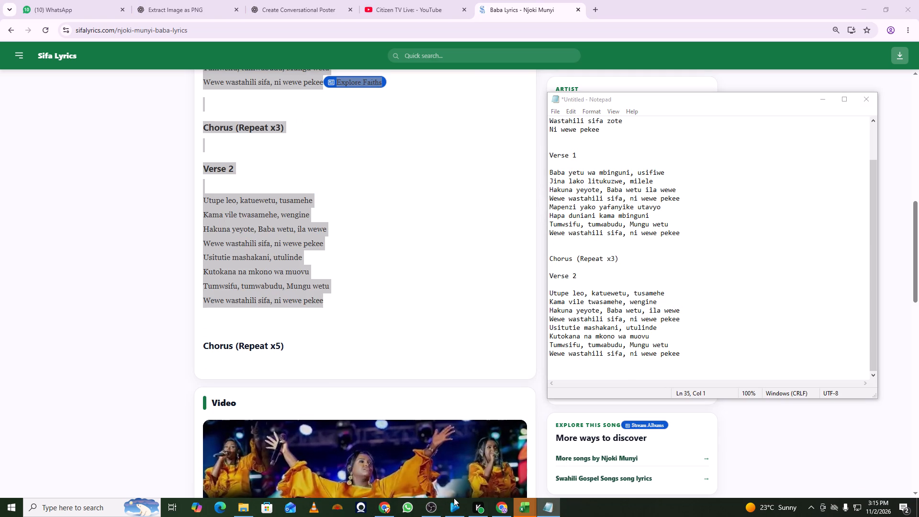
pyautogui.click(455, 502)
pyautogui.click(459, 505)
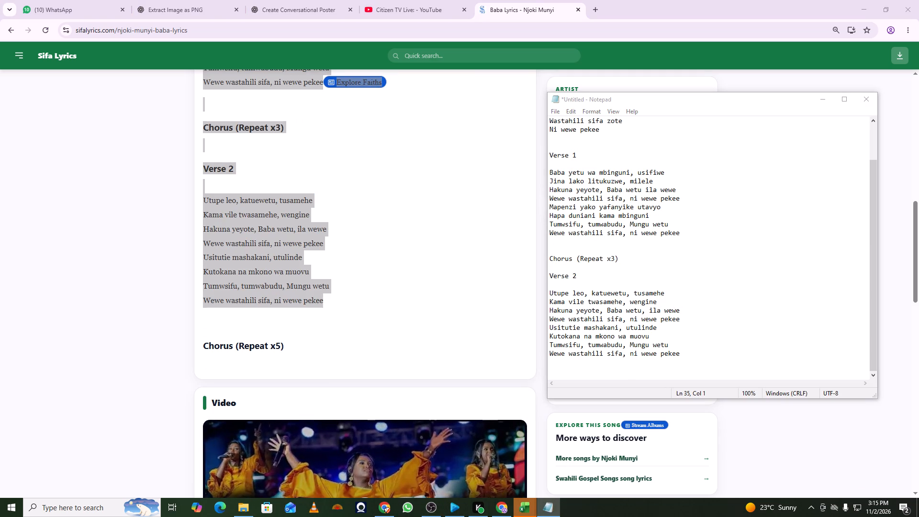
pyautogui.moveTo(624, 261); pyautogui.dragTo(551, 261)
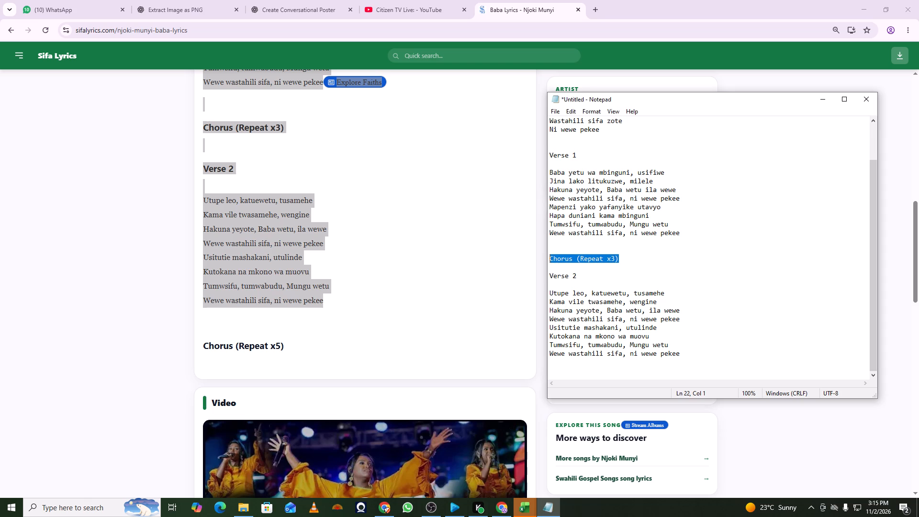
pyautogui.moveTo(551, 261); pyautogui.dragTo(575, 262)
pyautogui.press('BackSpace')
pyautogui.scroll(6, 581, 231)
pyautogui.moveTo(609, 119); pyautogui.dragTo(595, 119)
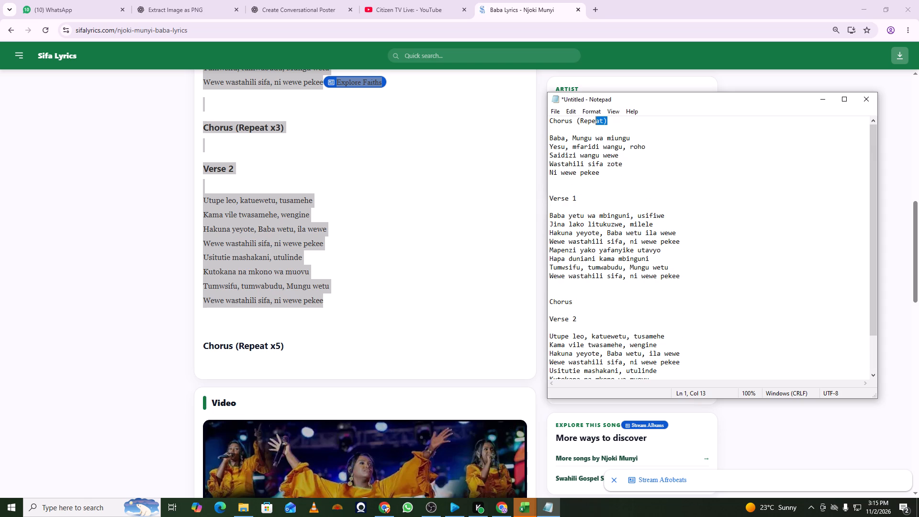
pyautogui.moveTo(595, 119); pyautogui.dragTo(577, 122)
pyautogui.press('BackSpace')
# Copy the five lines of the first Chorus and paste them beneath the second Chorus heading in the Notepad lyrics.
pyautogui.moveTo(606, 171); pyautogui.dragTo(547, 141)
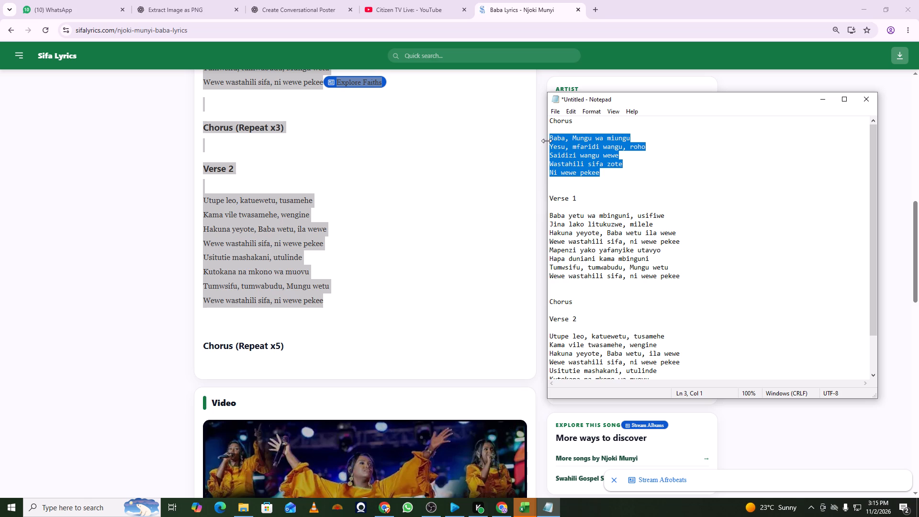
pyautogui.hotkey('ctrl', 'c')
pyautogui.scroll(-2, 594, 289)
pyautogui.click(588, 259)
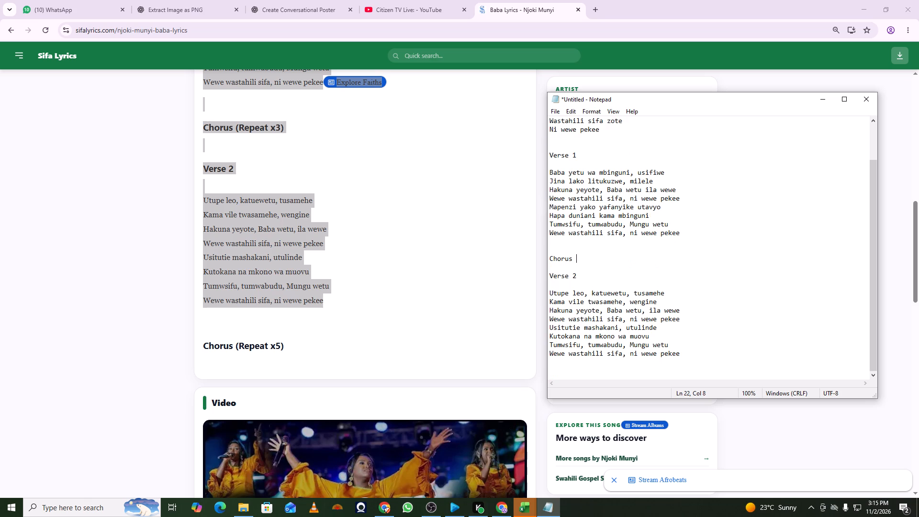
pyautogui.press('Return')
pyautogui.press('Return')
pyautogui.hotkey('ctrl', 'v')
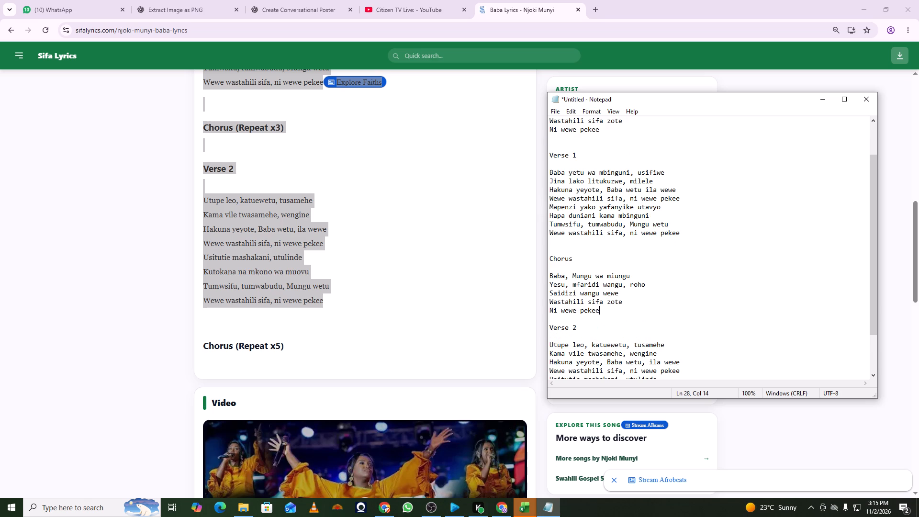
# Insert blank lines between the lines of the first Chorus so each lyric line stands alone.
pyautogui.scroll(-6, 595, 266)
pyautogui.scroll(6, 596, 270)
pyautogui.scroll(5, 585, 219)
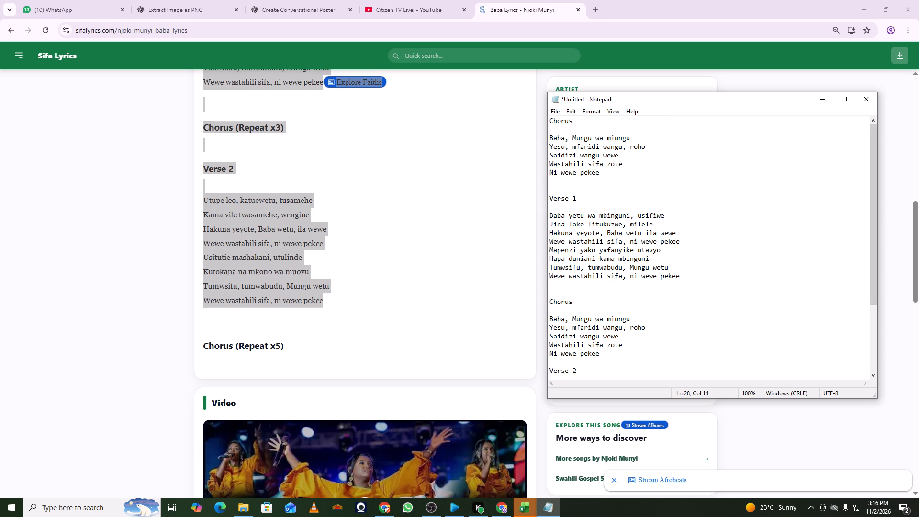
pyautogui.click(548, 139)
pyautogui.press('Down')
pyautogui.press('Return')
pyautogui.press('Return')
pyautogui.press('Down')
pyautogui.press('Return')
pyautogui.press('Return')
pyautogui.press('Down')
pyautogui.press('Return')
pyautogui.press('Down')
pyautogui.press('Return')
# Separate the first four lines of Verse 1 with two blank lines each, including below the verse heading.
pyautogui.press('Down')
pyautogui.press('Down')
pyautogui.press('Down')
pyautogui.press('Down')
pyautogui.press('Down')
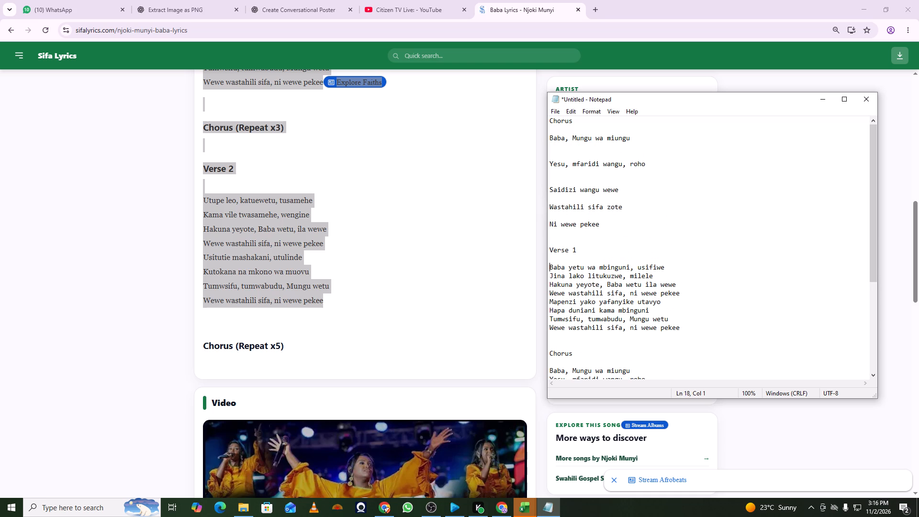
pyautogui.press('Return')
pyautogui.press('Down')
pyautogui.press('Return')
pyautogui.press('Return')
pyautogui.press('Down')
pyautogui.press('Return')
pyautogui.press('Return')
pyautogui.press('Down')
pyautogui.press('Return')
pyautogui.press('Down')
pyautogui.press('Return')
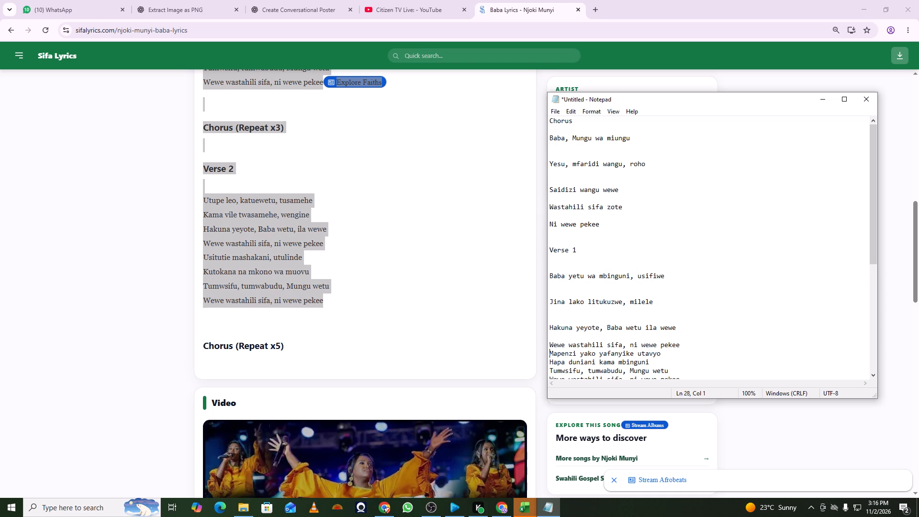
pyautogui.press('Return')
pyautogui.press('Down')
pyautogui.press('Up')
pyautogui.press('Up')
pyautogui.press('Up')
pyautogui.press('Up')
pyautogui.press('Return')
# Separate the last four lines of Verse 1, from "Mapenzi yako yafanyike utavyo" onward, with two blank lines each.
pyautogui.press('Down')
pyautogui.press('Down')
pyautogui.press('Down')
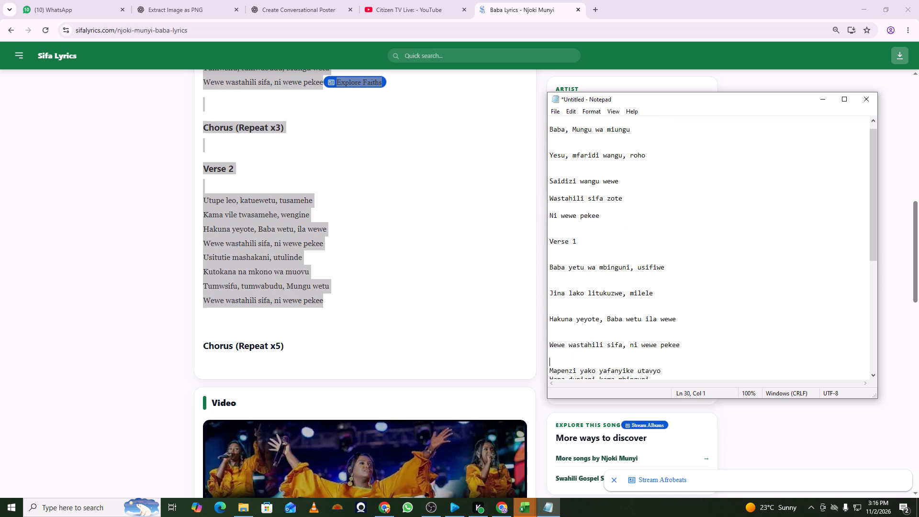
pyautogui.press('Down')
pyautogui.press('Return')
pyautogui.press('Return')
pyautogui.press('Down')
pyautogui.press('Return')
pyautogui.press('Return')
pyautogui.press('Down')
pyautogui.press('Down')
pyautogui.press('Up')
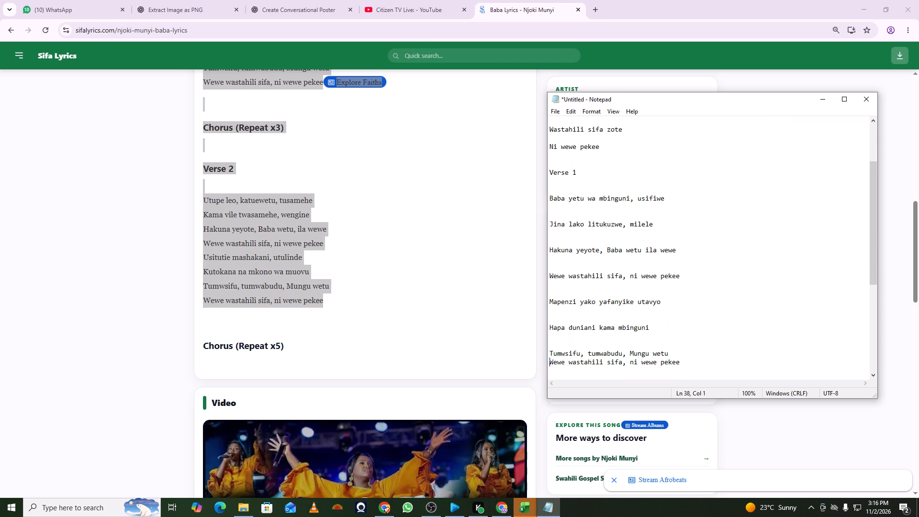
pyautogui.press('Return')
pyautogui.press('Return')
# Separate the lines of the second Chorus, from "Baba, Mungu wa miungu" to "Ni wewe pekee", with two blank lines each.
pyautogui.press('Down')
pyautogui.press('Down')
pyautogui.press('Down')
pyautogui.press('Down')
pyautogui.press('Down')
pyautogui.press('Down')
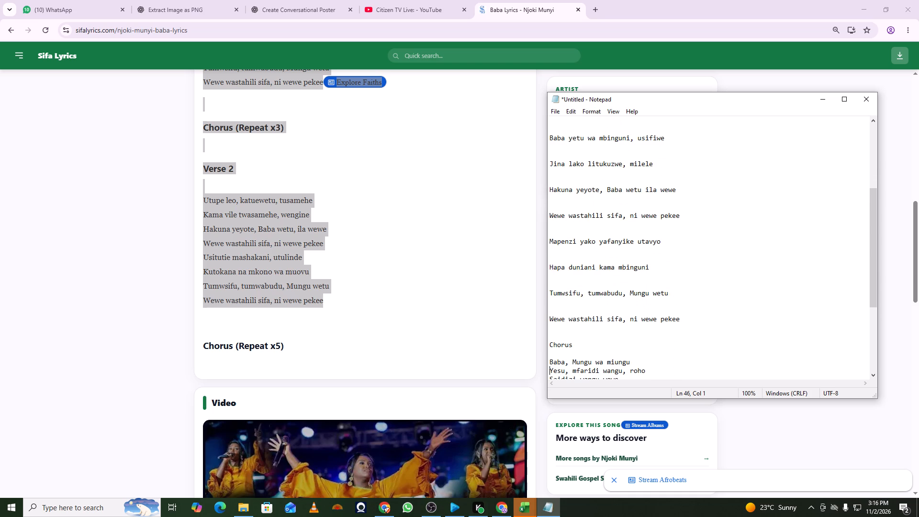
pyautogui.press('Return')
pyautogui.press('Return')
pyautogui.press('Down')
pyautogui.press('Return')
pyautogui.press('Return')
pyautogui.press('Down')
pyautogui.press('Return')
pyautogui.press('Down')
pyautogui.press('Return')
pyautogui.press('Down')
pyautogui.press('Up')
pyautogui.press('Up')
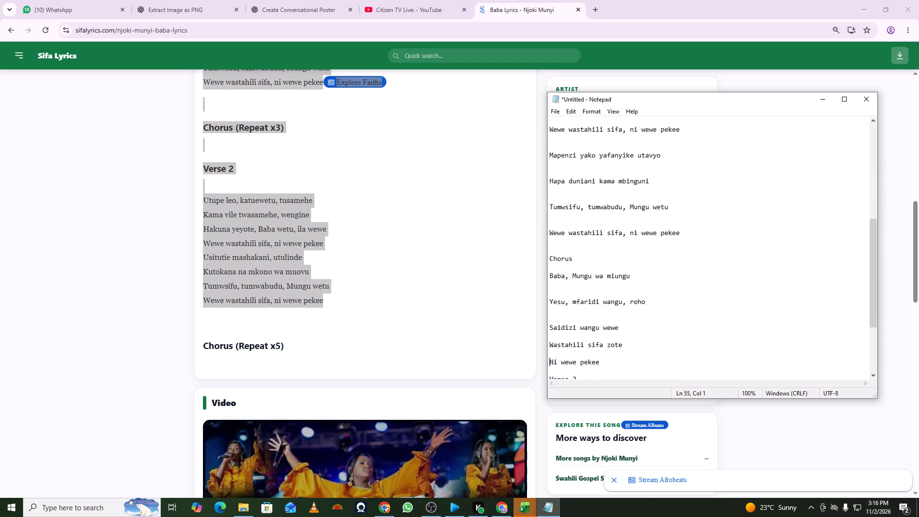
pyautogui.press('Up')
pyautogui.press('Return')
pyautogui.press('Down')
pyautogui.press('Return')
# Put two blank lines above and below the Verse 2 heading and between the verse's first lines, down to "Wewe wastahili sifa, ni wewe pekee".
pyautogui.press('Down')
pyautogui.press('Down')
pyautogui.press('Down')
pyautogui.press('Down')
pyautogui.press('Down')
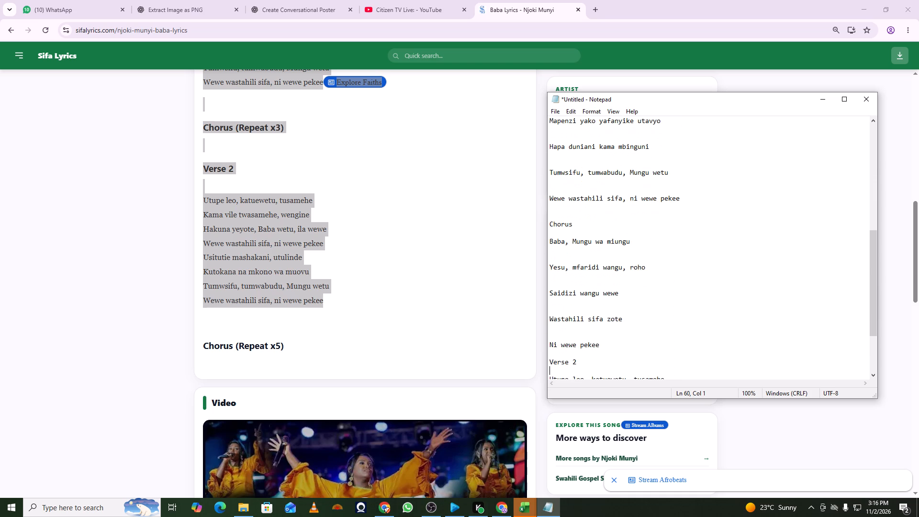
pyautogui.press('Down')
pyautogui.press('Up')
pyautogui.press('Up')
pyautogui.press('Up')
pyautogui.press('Return')
pyautogui.press('Down')
pyautogui.press('Down')
pyautogui.press('Down')
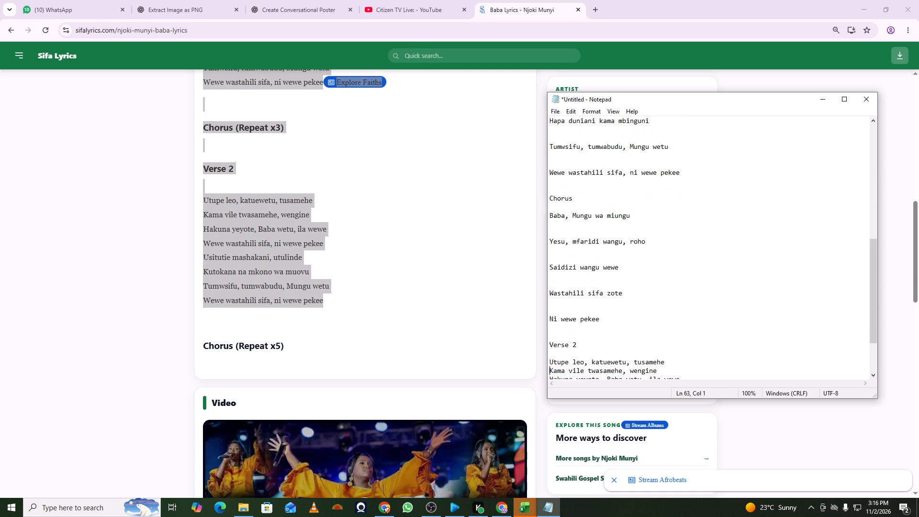
pyautogui.press('Up')
pyautogui.press('Return')
pyautogui.press('Down')
pyautogui.press('Return')
pyautogui.press('Return')
pyautogui.press('Down')
pyautogui.press('Return')
pyautogui.press('Return')
pyautogui.press('Down')
pyautogui.press('Return')
pyautogui.press('Return')
# Separate the remaining lines of Verse 2, from "Usitutie mashakani, utulinde" to the end, with two blank lines each.
pyautogui.press('Down')
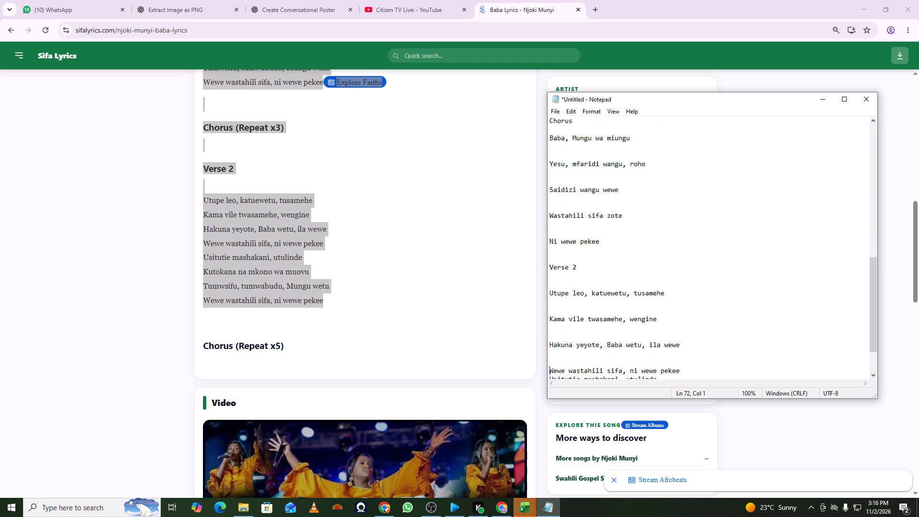
pyautogui.press('Return')
pyautogui.press('Return')
pyautogui.press('Down')
pyautogui.press('Down')
pyautogui.press('Up')
pyautogui.press('Return')
pyautogui.press('Return')
pyautogui.press('Down')
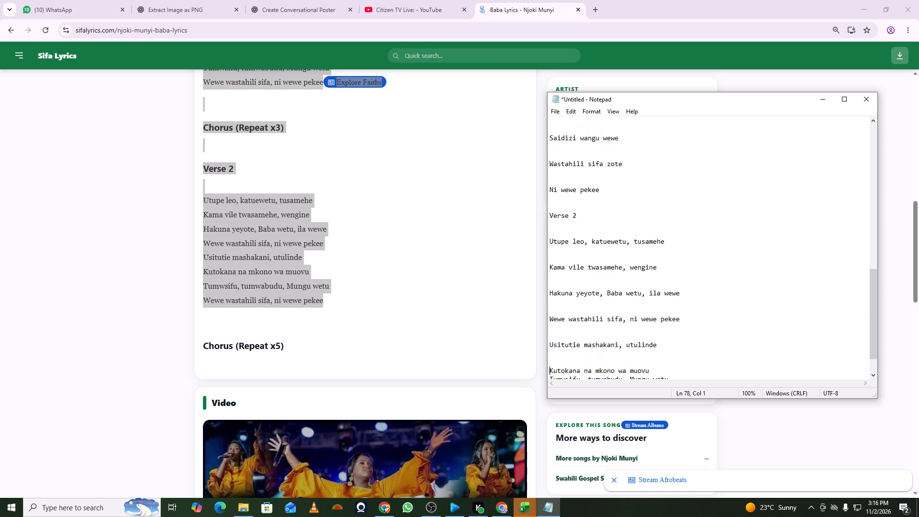
pyautogui.press('Return')
pyautogui.press('Return')
pyautogui.press('Down')
pyautogui.press('Return')
pyautogui.press('Return')
pyautogui.press('Down')
pyautogui.press('Down')
pyautogui.press('Down')
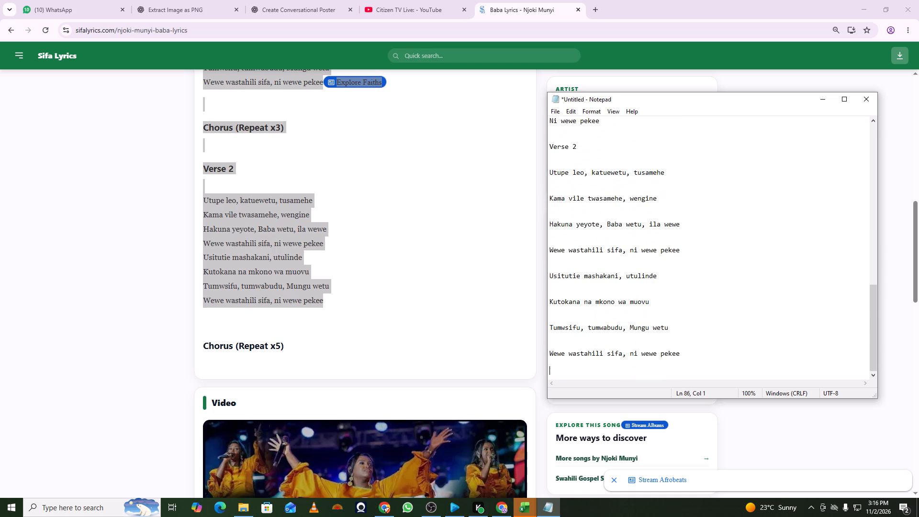
pyautogui.press('Down')
pyautogui.press('Down')
pyautogui.press('Down')
pyautogui.press('Up')
# Copy the entire spaced-out Baba lyrics from Notepad and switch to EasyWorship, minimizing the windows in front of it.
pyautogui.hotkey('ctrl', 'a')
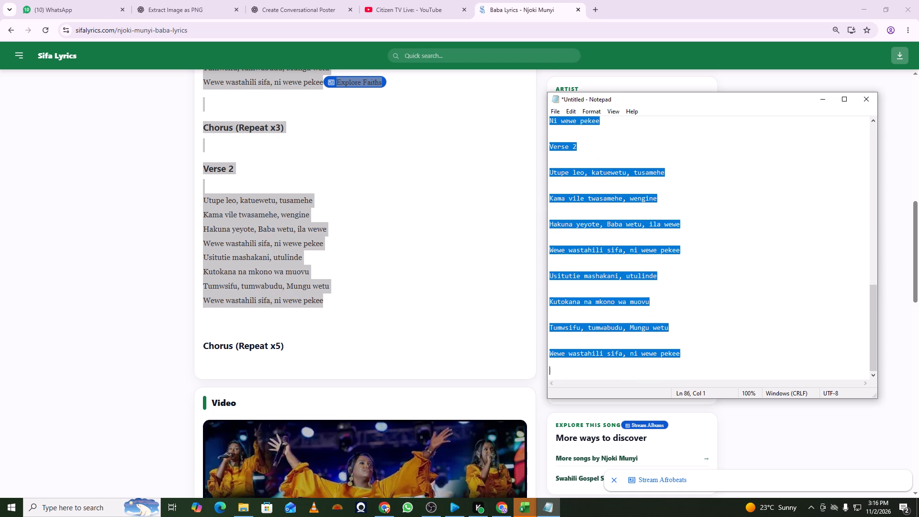
pyautogui.hotkey('ctrl', 'c')
pyautogui.hotkey('ctrl', 'c')
pyautogui.scroll(1, 617, 112)
pyautogui.scroll(7, 617, 152)
pyautogui.click(455, 512)
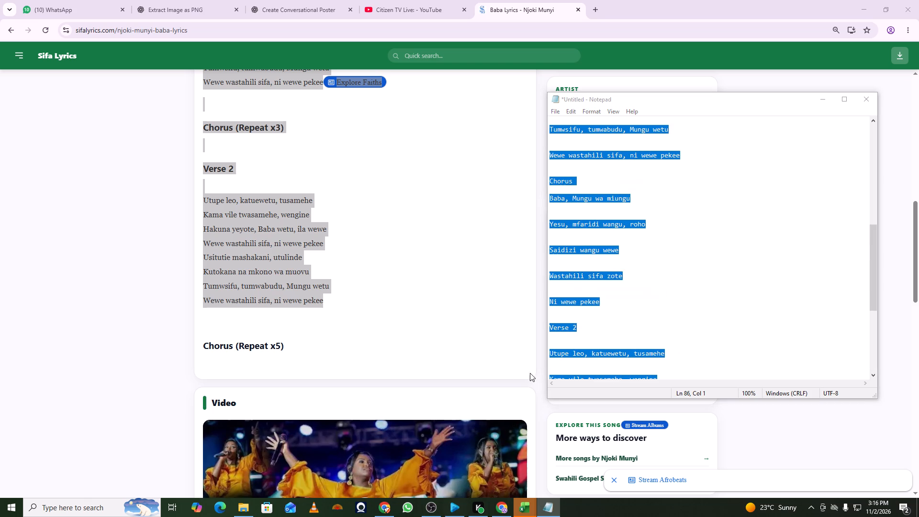
pyautogui.click(818, 98)
pyautogui.click(866, 5)
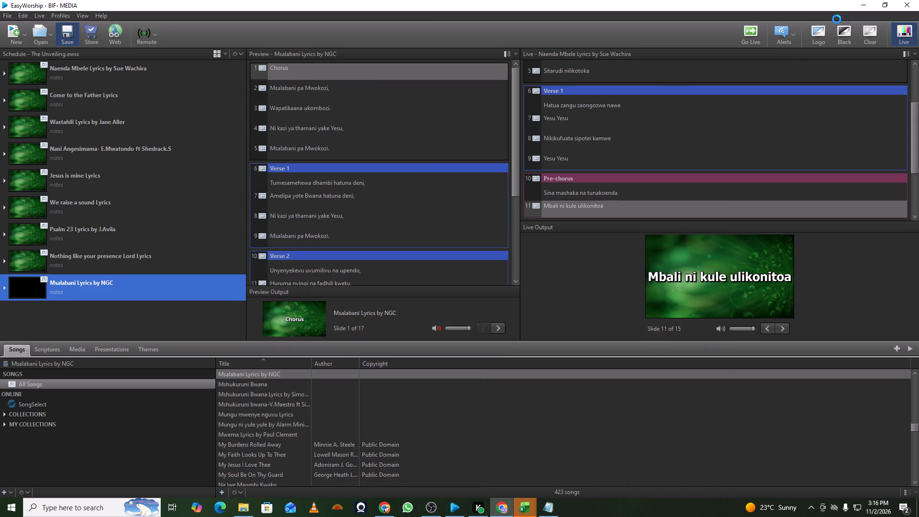
# Open the song library's search text for editing.
pyautogui.click(70, 365)
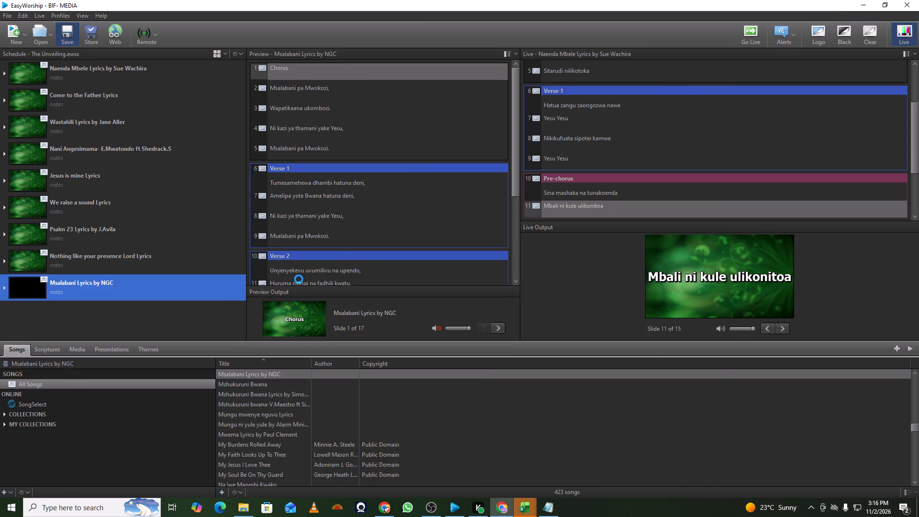
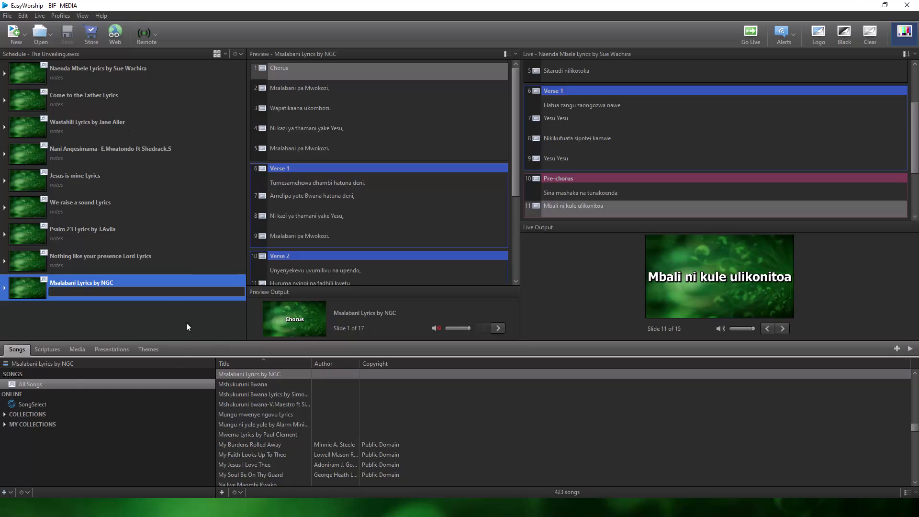
# Search the song library for "baba" and select the song Baba-Njoki.M.
pyautogui.click(70, 362)
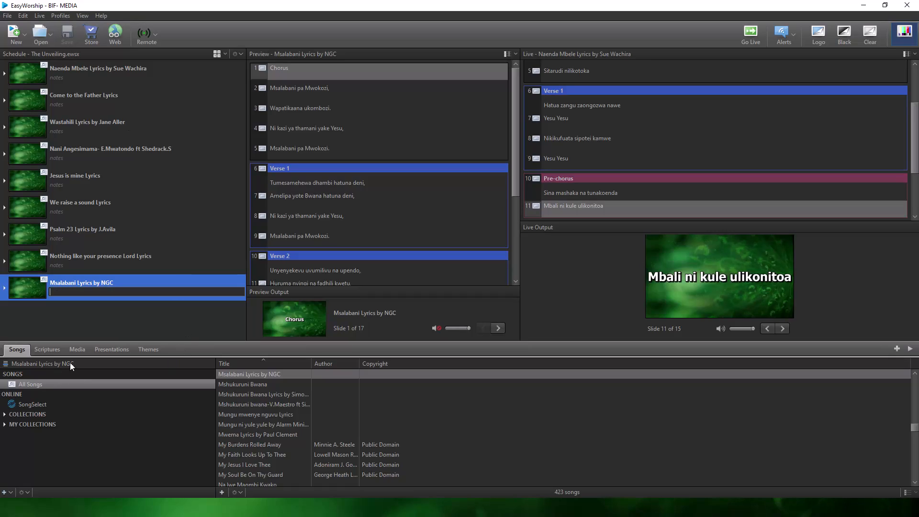
pyautogui.click(70, 362)
pyautogui.click(88, 362)
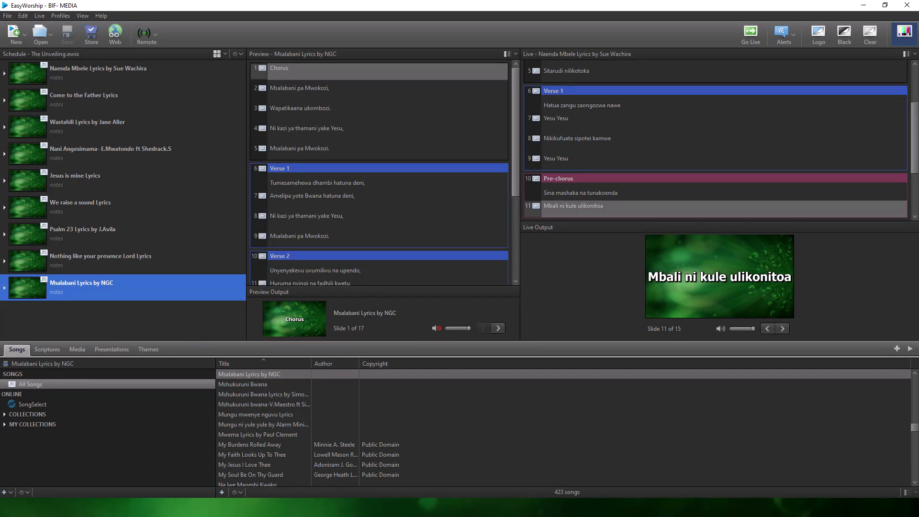
pyautogui.write('baba')
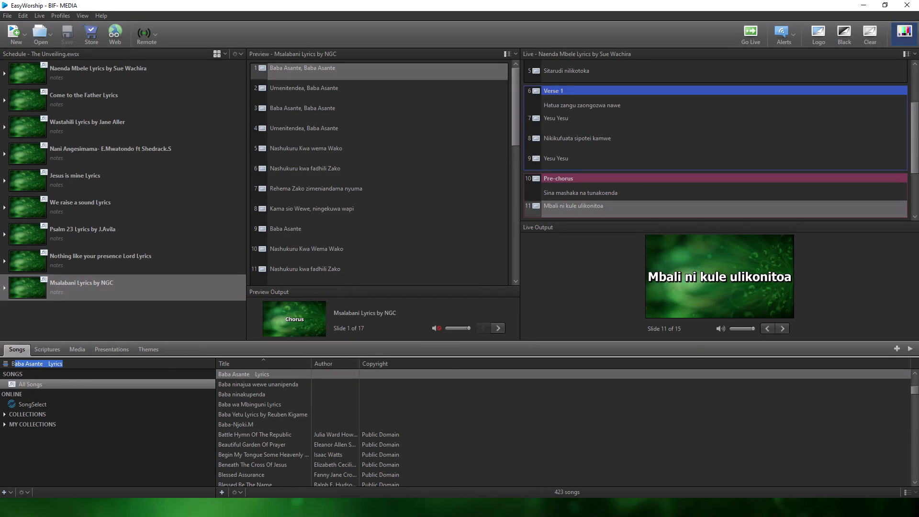
pyautogui.click(254, 425)
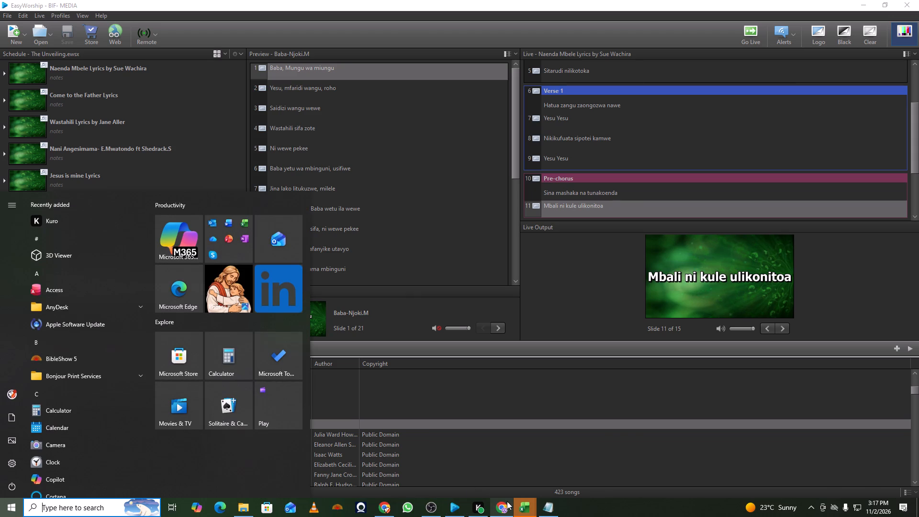
# Switch to Notepad and add a second blank line between "Saidizi wangu wewe" and "Wastahili sifa zote" in the first Chorus.
pyautogui.click(543, 506)
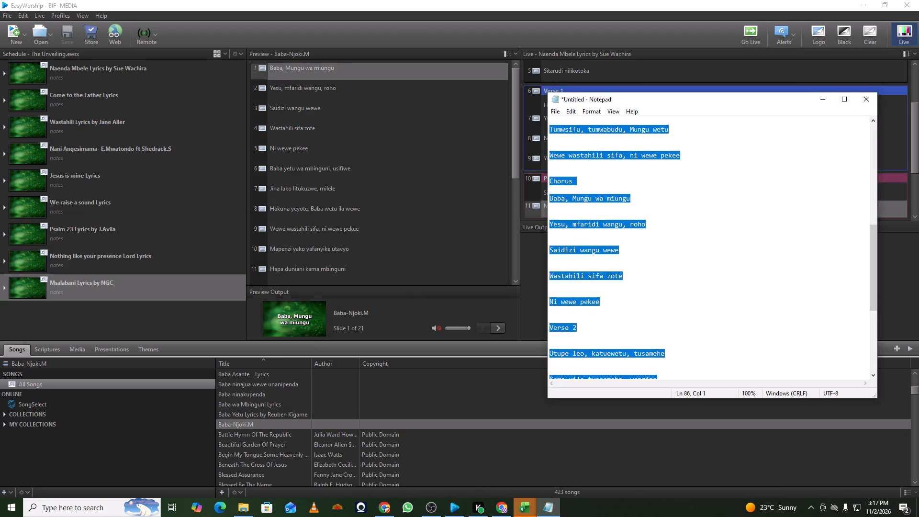
pyautogui.scroll(14, 624, 273)
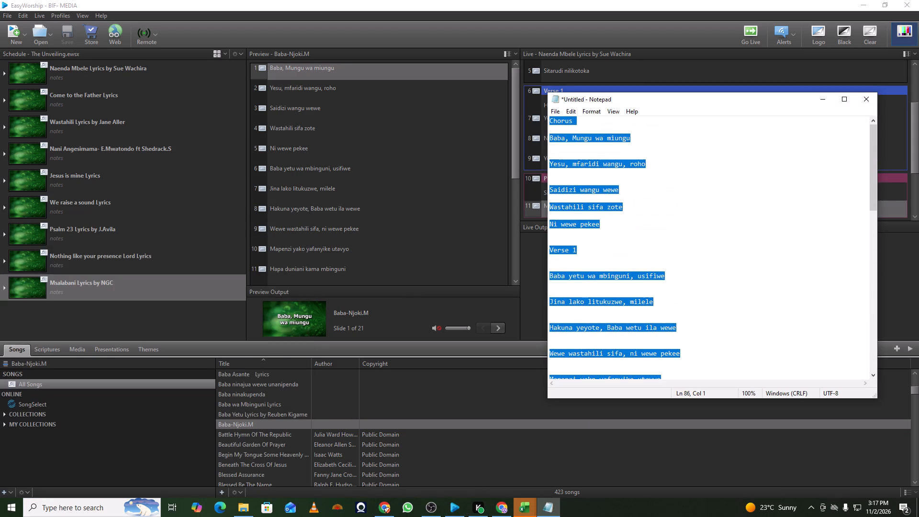
pyautogui.click(627, 201)
pyautogui.press('Return')
pyautogui.scroll(7, 627, 201)
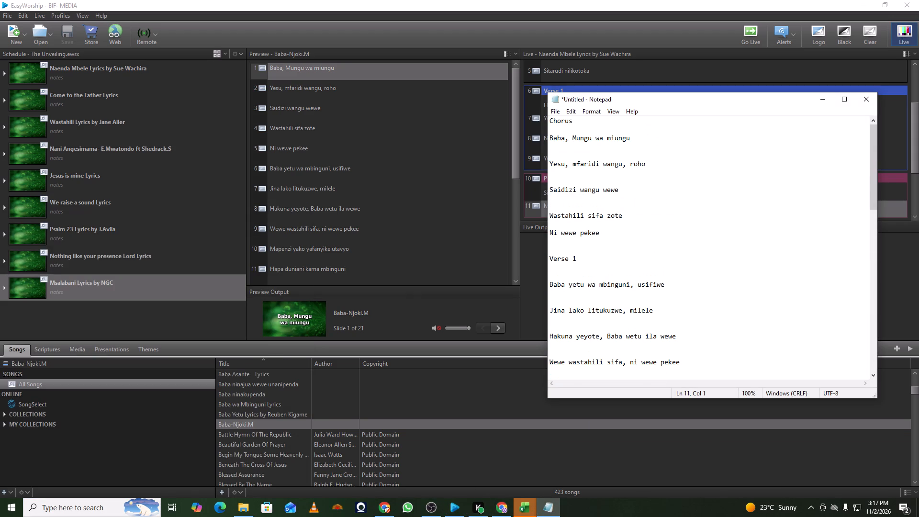
# Correct "mfaridi" to "mfariji" in the first Chorus line "Yesu, mfaridi wangu, roho".
pyautogui.click(597, 163)
pyautogui.press('BackSpace')
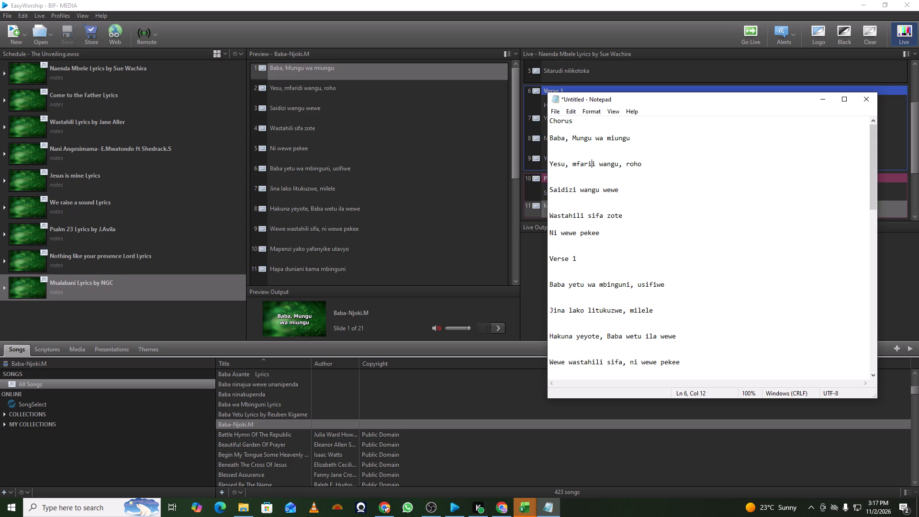
pyautogui.press('j')
# Add a second blank line between "Wastahili sifa zote" and "Ni wewe pekee" in the first Chorus.
pyautogui.click(617, 211)
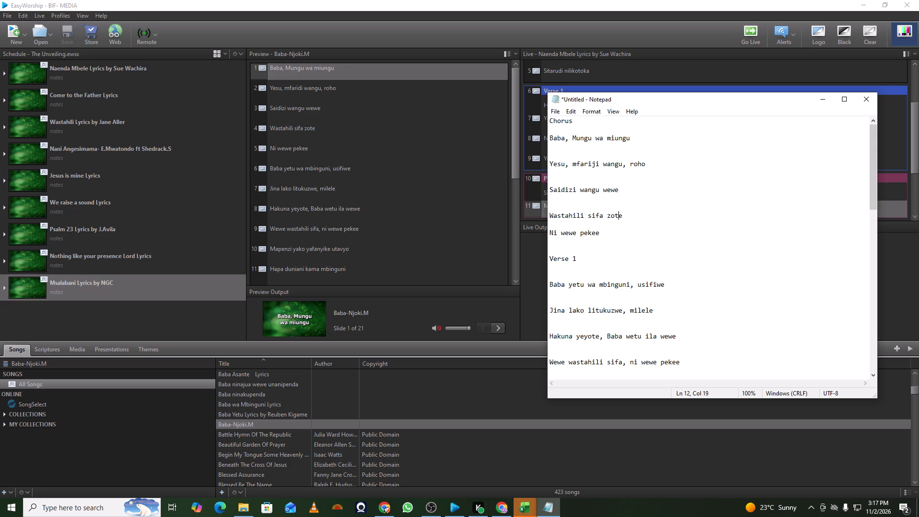
pyautogui.click(628, 215)
pyautogui.press('Return')
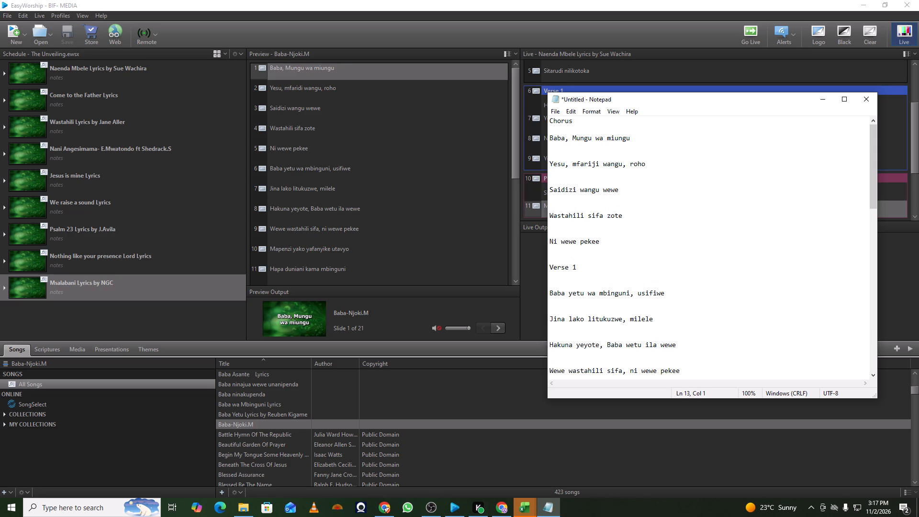
# Copy the entire corrected lyrics from Notepad and paste them over all the words of Baba-Njoki.M in EasyWorship's song editor.
pyautogui.hotkey('ctrl', 'a')
pyautogui.hotkey('ctrl', 'c')
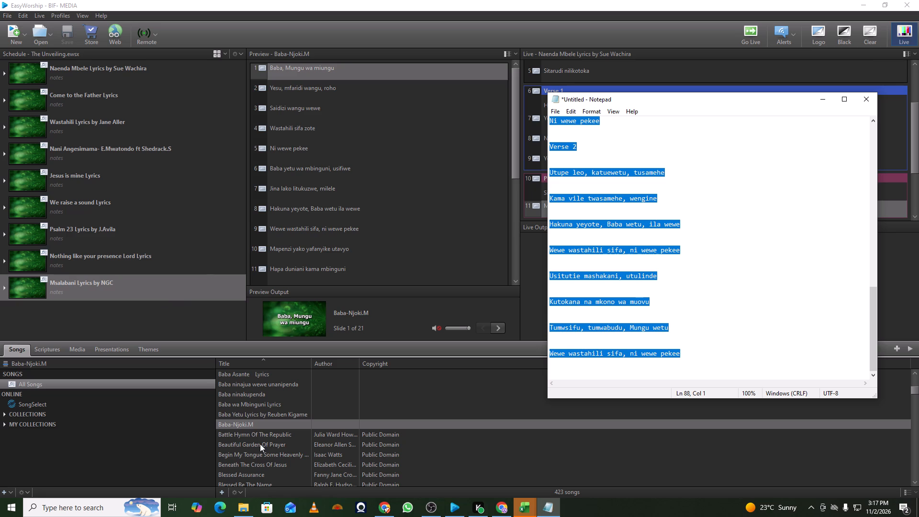
pyautogui.click(266, 424)
pyautogui.rightClick(266, 424)
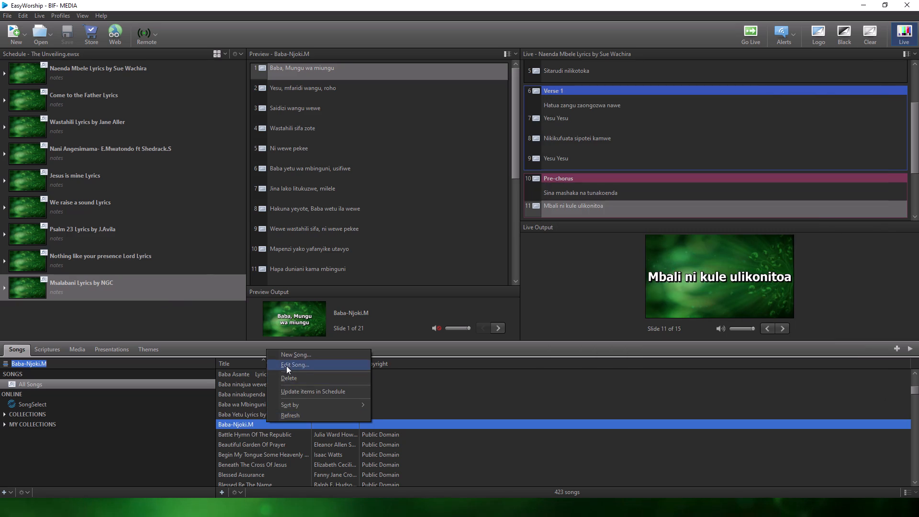
pyautogui.click(289, 363)
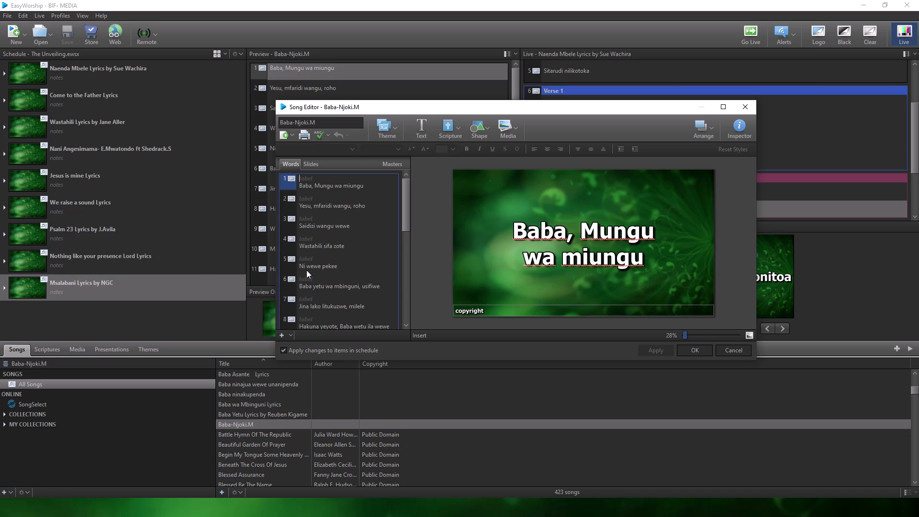
pyautogui.hotkey('ctrl', 'a')
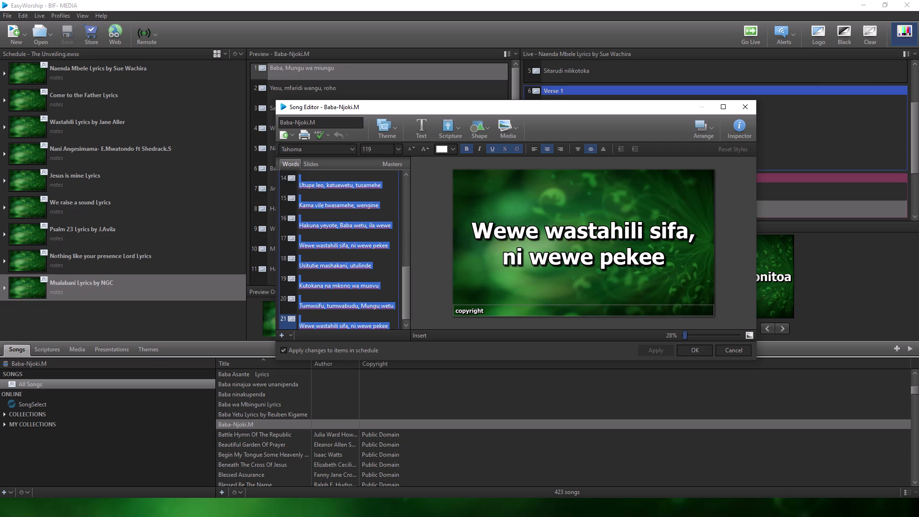
pyautogui.hotkey('ctrl', 'v')
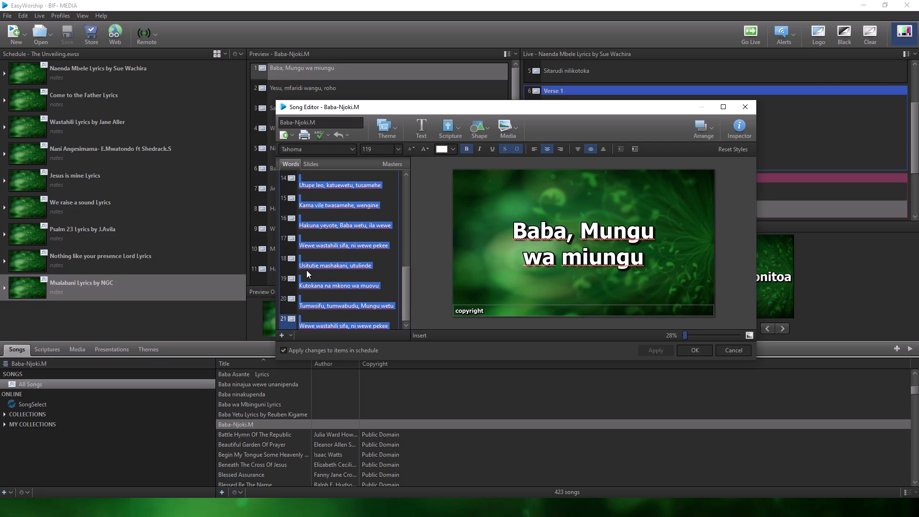
pyautogui.scroll(2, 332, 235)
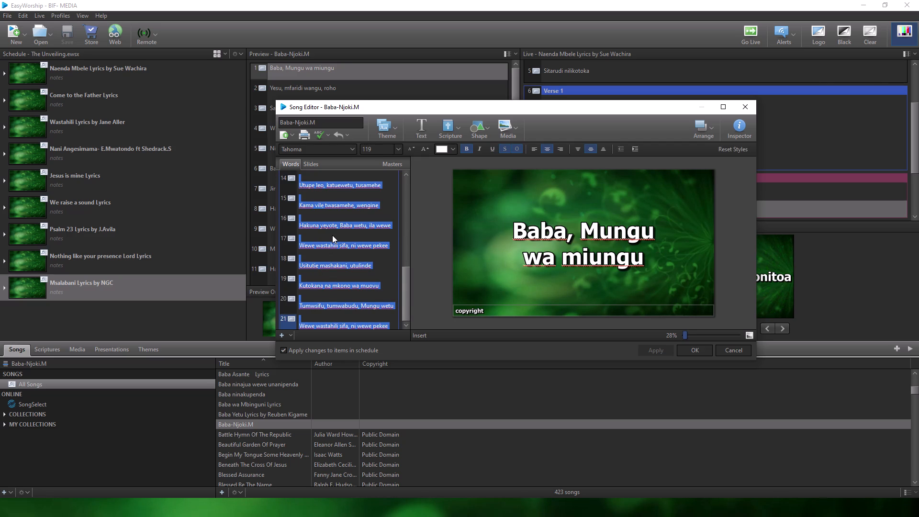
pyautogui.scroll(7, 332, 235)
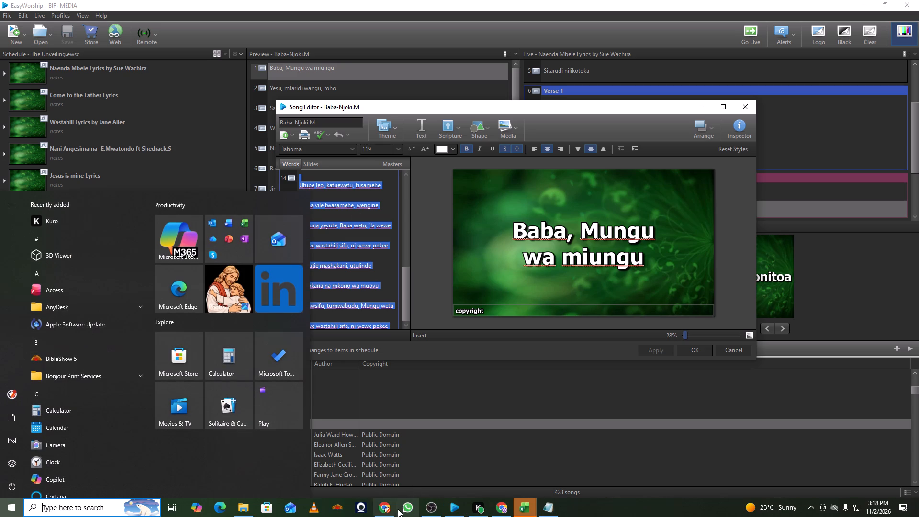
# Switch to the YouTube page in Chrome and search for "manukato by john lisu".
pyautogui.click(388, 509)
pyautogui.click(188, 10)
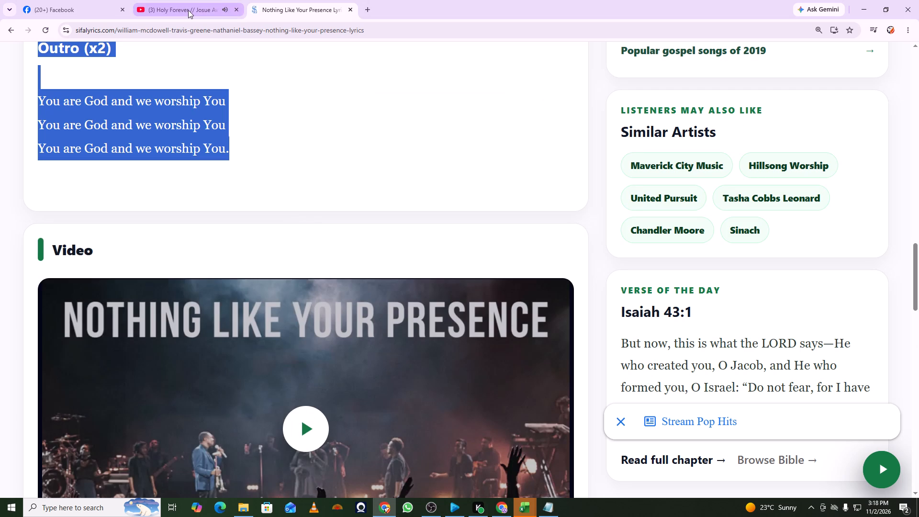
pyautogui.moveTo(394, 55); pyautogui.dragTo(285, 48)
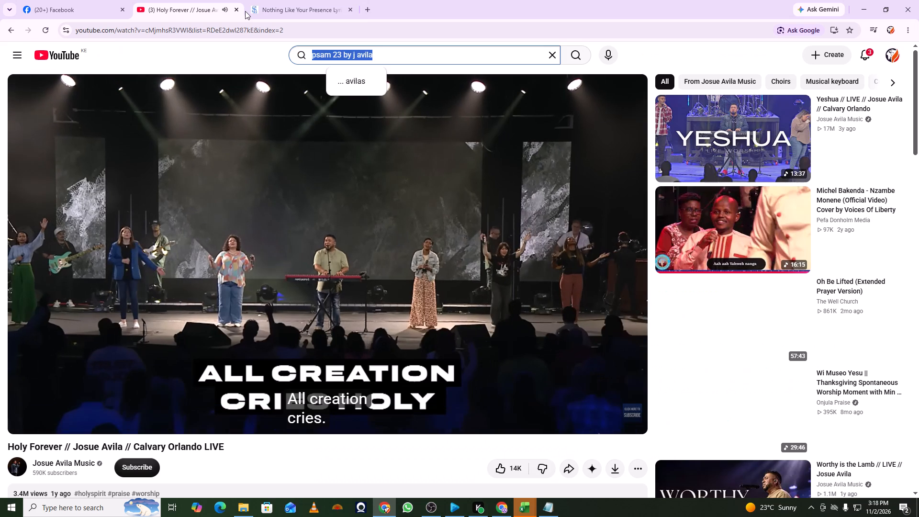
pyautogui.write('manukato l')
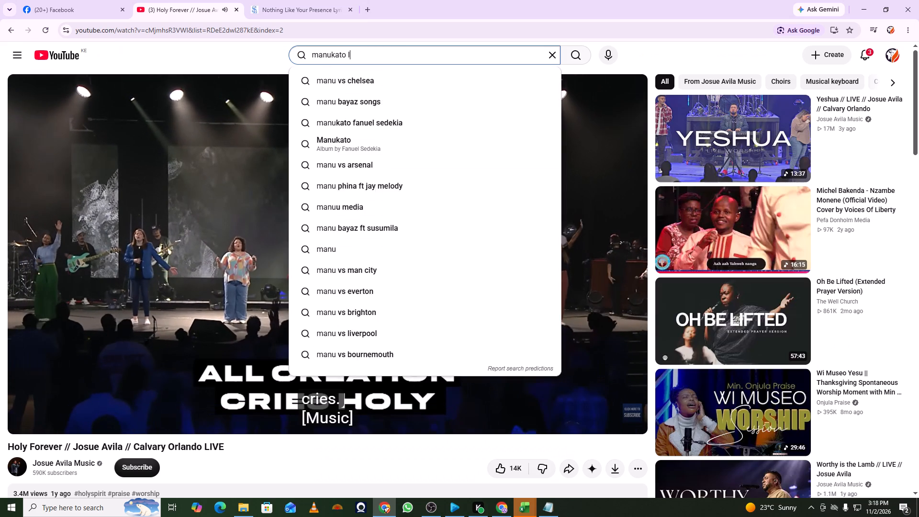
pyautogui.press('BackSpace')
pyautogui.write('by')
pyautogui.press('space')
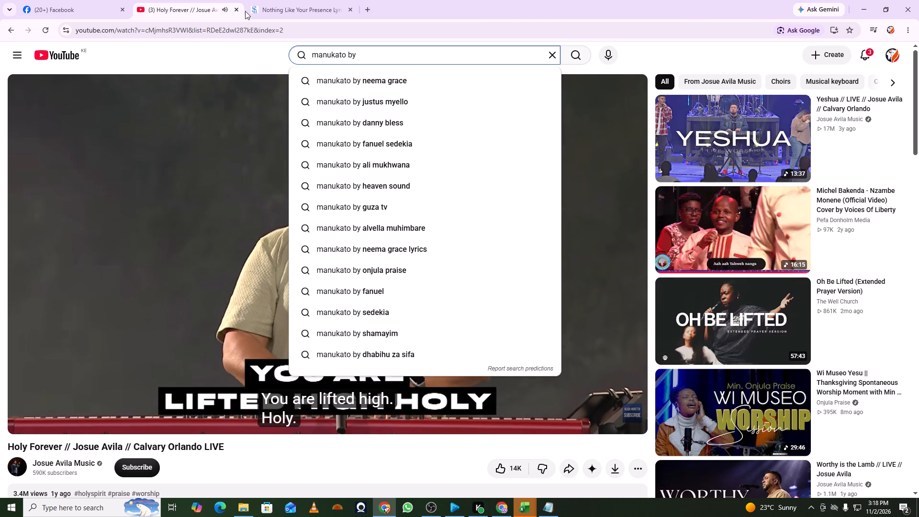
pyautogui.write('john lisu')
pyautogui.press('Return')
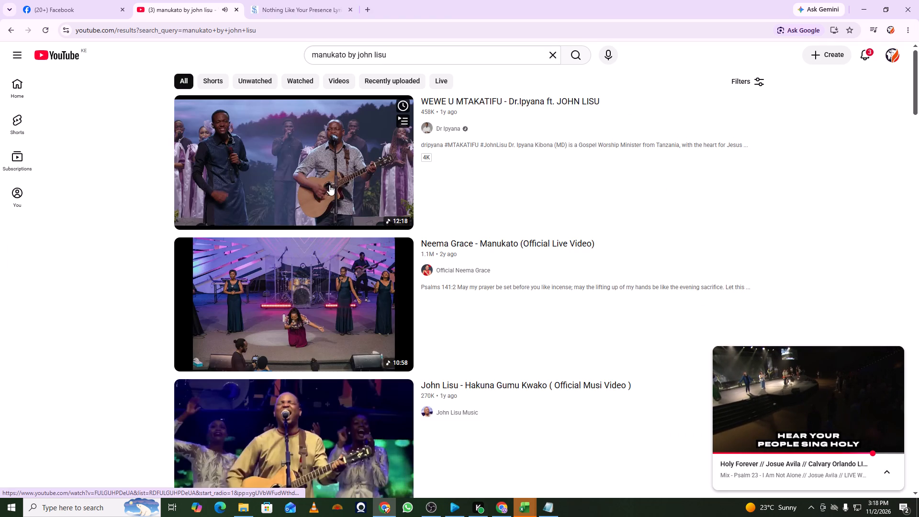
# Look through the search results and play the video "WEWE U MTAKATIFU - Dr.Ipyana ft. JOHN LISU".
pyautogui.scroll(-2, 343, 223)
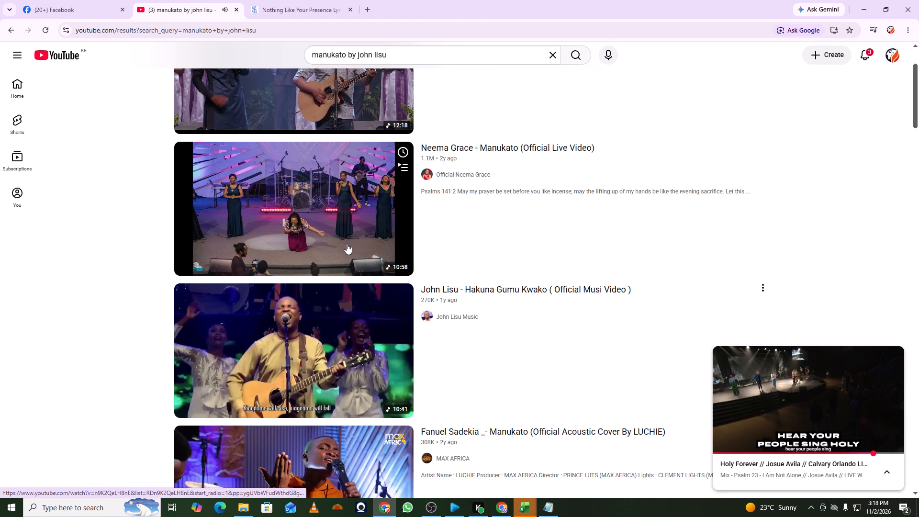
pyautogui.scroll(-2, 343, 387)
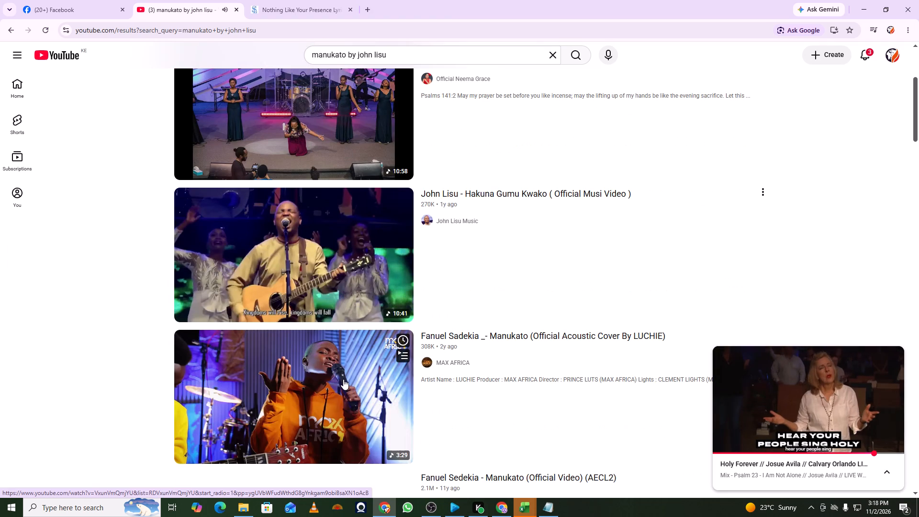
pyautogui.scroll(3, 345, 372)
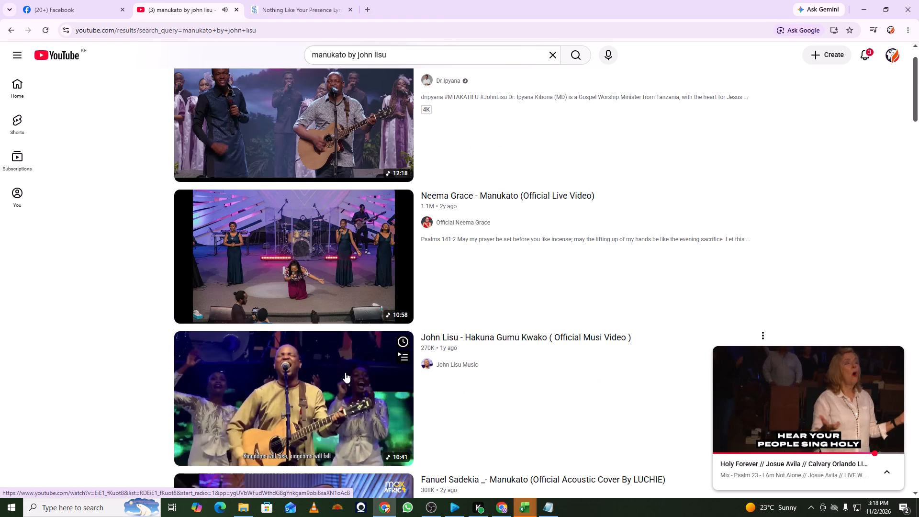
pyautogui.scroll(3, 345, 372)
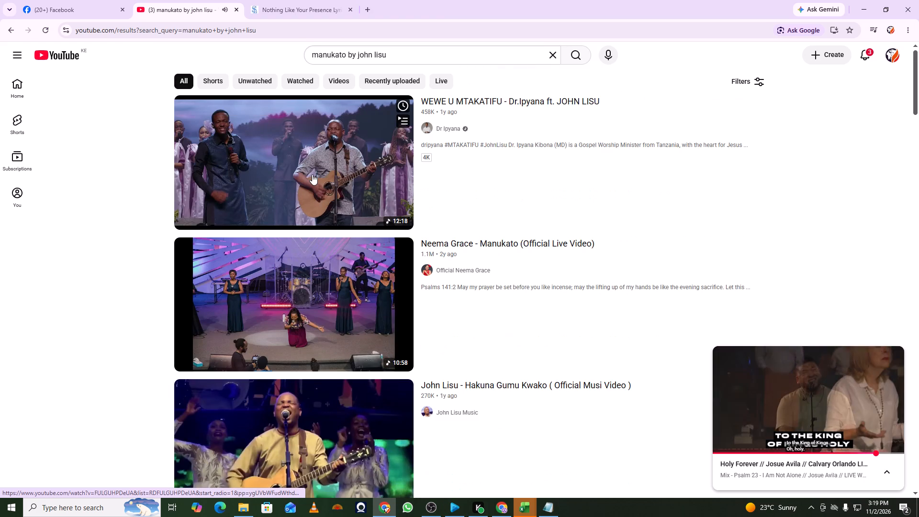
pyautogui.click(312, 174)
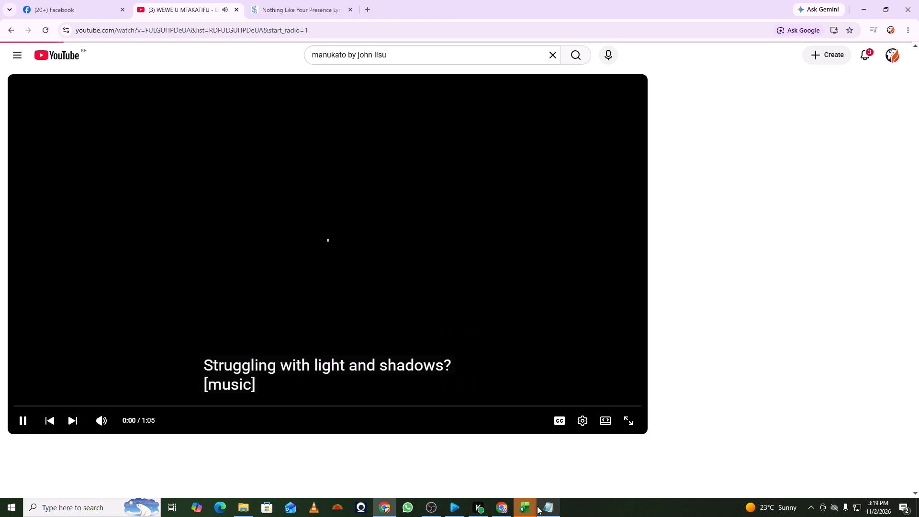
# Return to EasyWorship, review the pasted Baba-Njoki.M words from the top, and save the song edits.
pyautogui.click(459, 508)
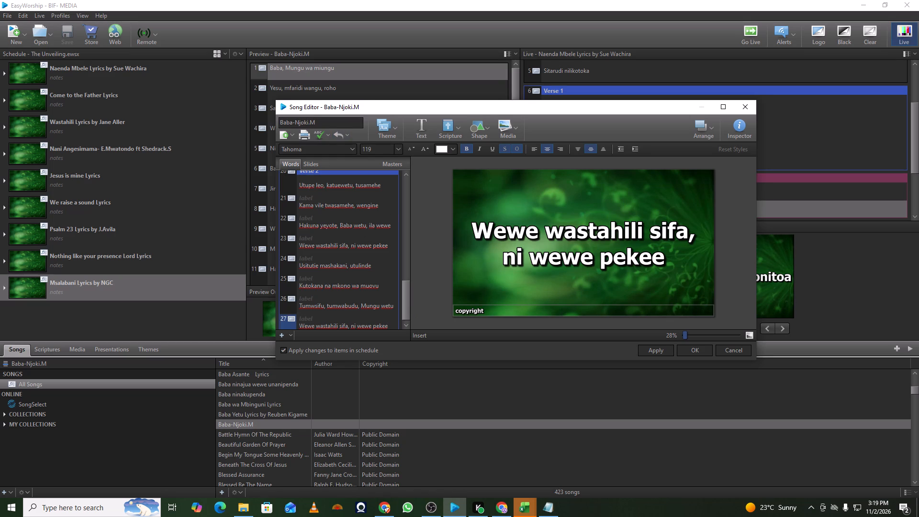
pyautogui.moveTo(407, 298); pyautogui.dragTo(404, 175)
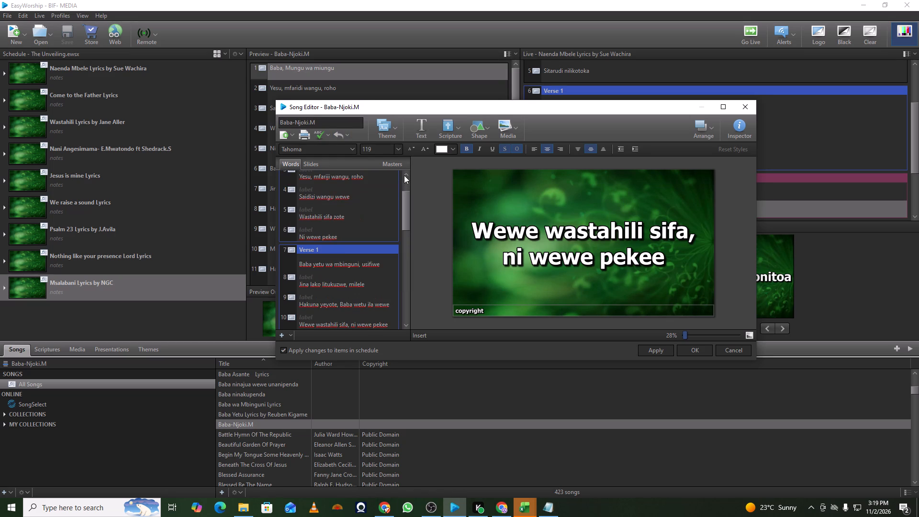
pyautogui.moveTo(404, 175); pyautogui.dragTo(404, 168)
pyautogui.click(691, 347)
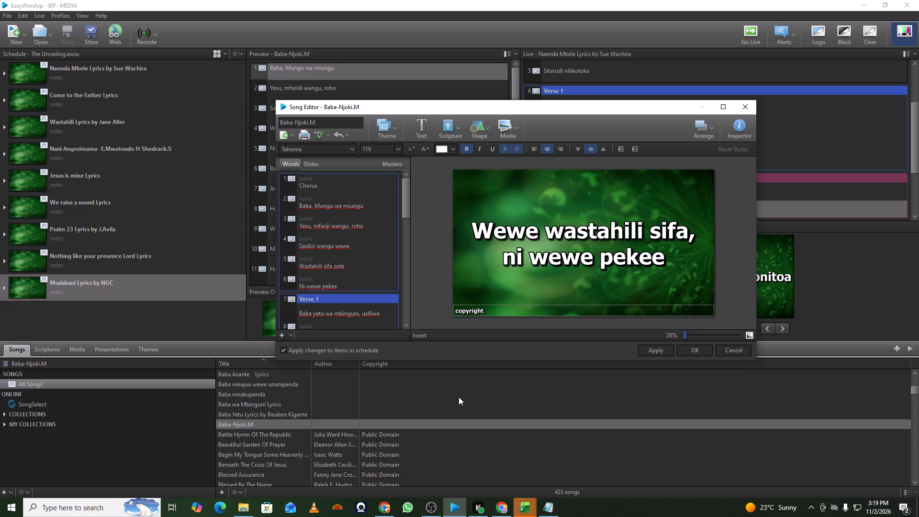
# Add the Baba-Njoki.M song to the end of the schedule, below Msalabani Lyrics by NGC, and save the schedule.
pyautogui.click(239, 425)
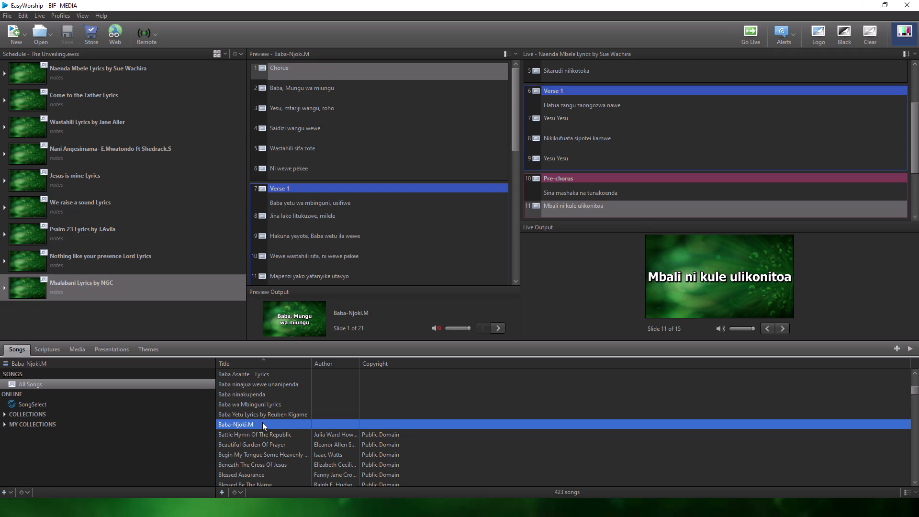
pyautogui.moveTo(262, 422); pyautogui.dragTo(140, 313)
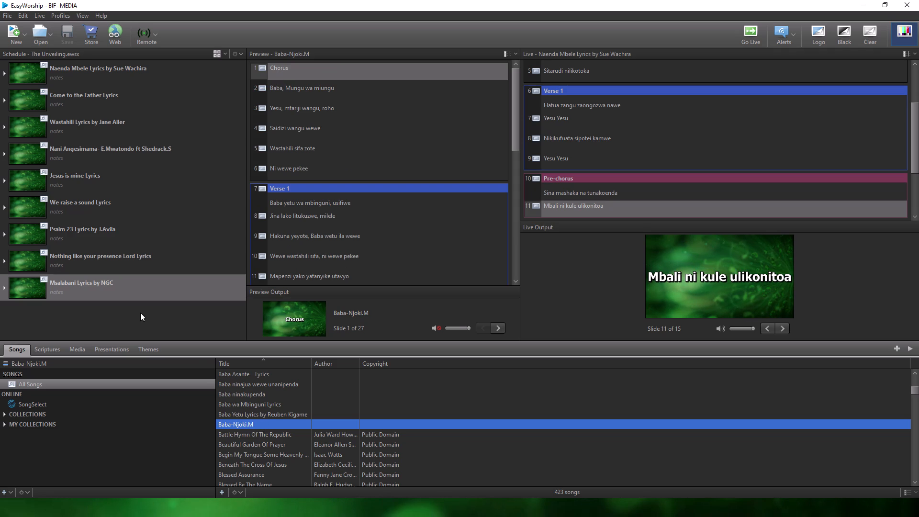
pyautogui.moveTo(140, 313); pyautogui.dragTo(132, 313)
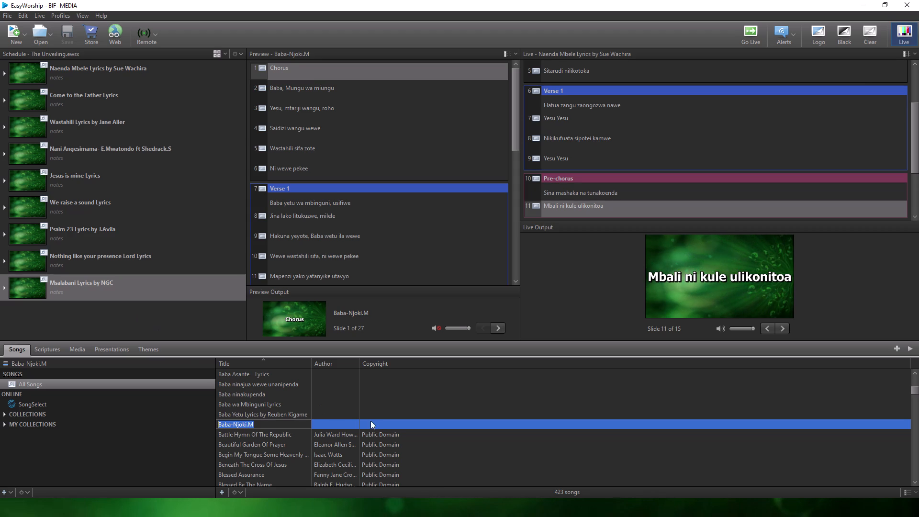
pyautogui.click(403, 440)
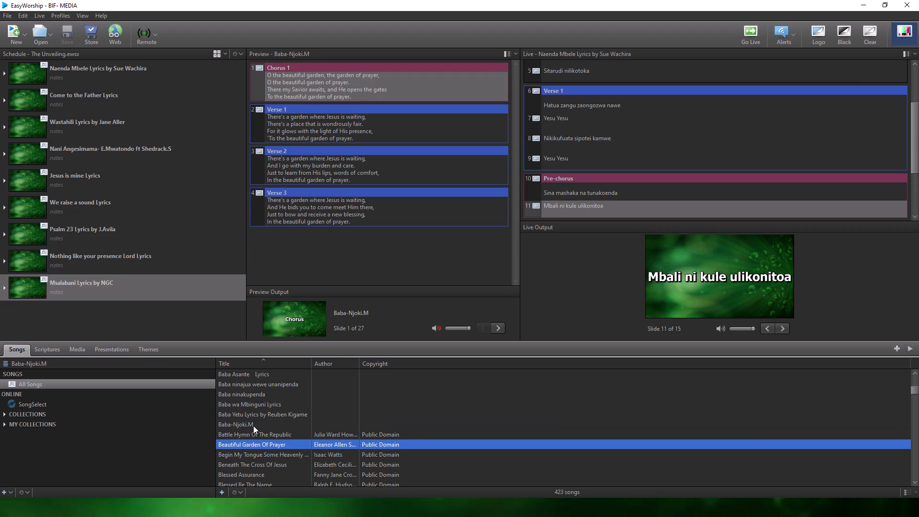
pyautogui.click(253, 426)
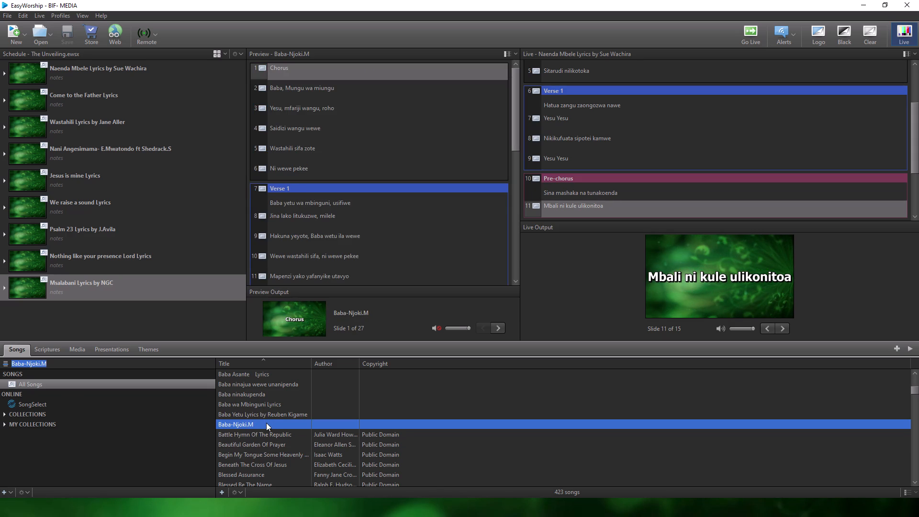
pyautogui.moveTo(266, 423); pyautogui.dragTo(126, 317)
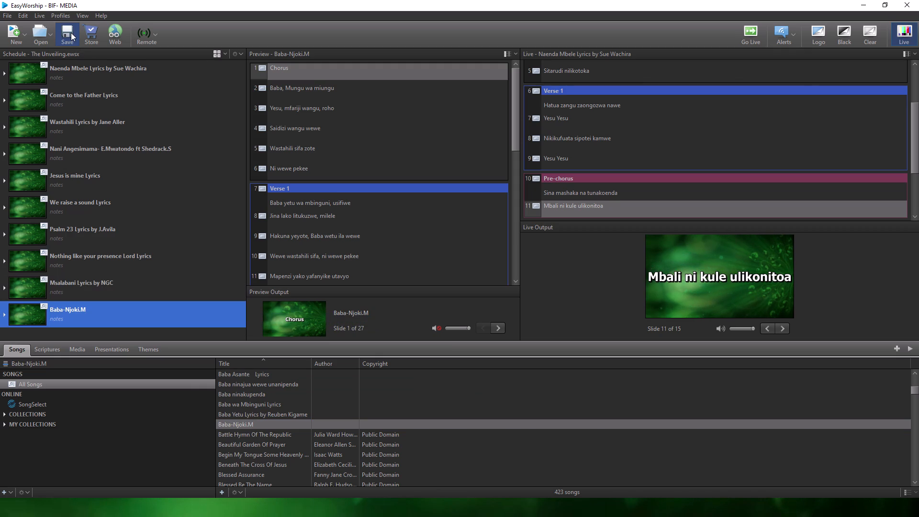
pyautogui.click(67, 29)
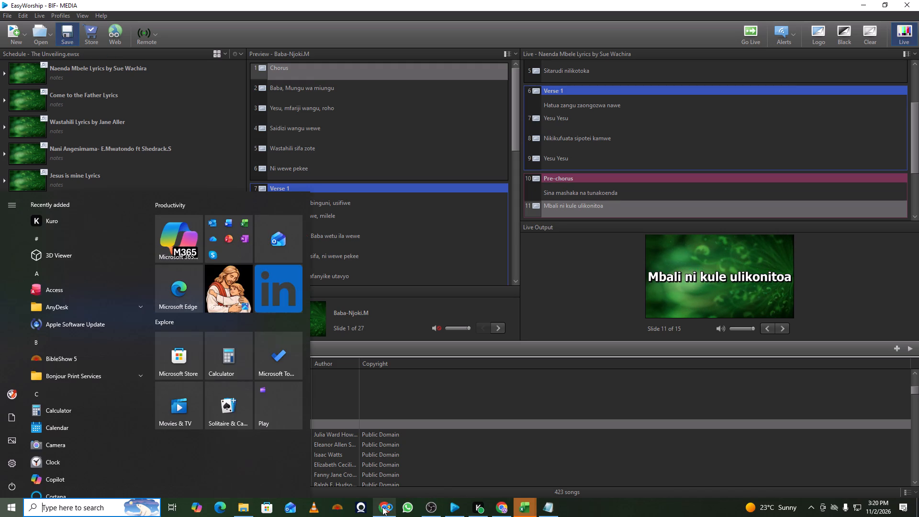
# Switch to the YouTube page in Chrome and skip the advert ahead of the video.
pyautogui.click(382, 507)
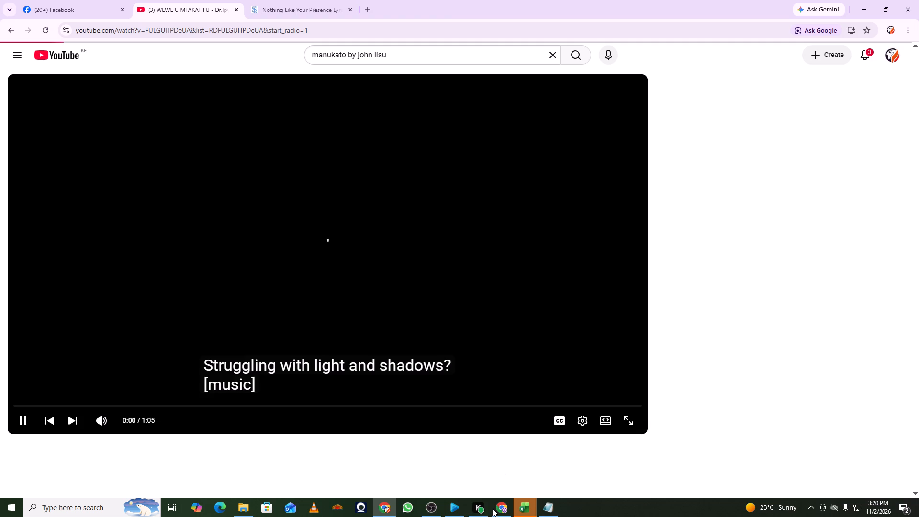
pyautogui.click(610, 392)
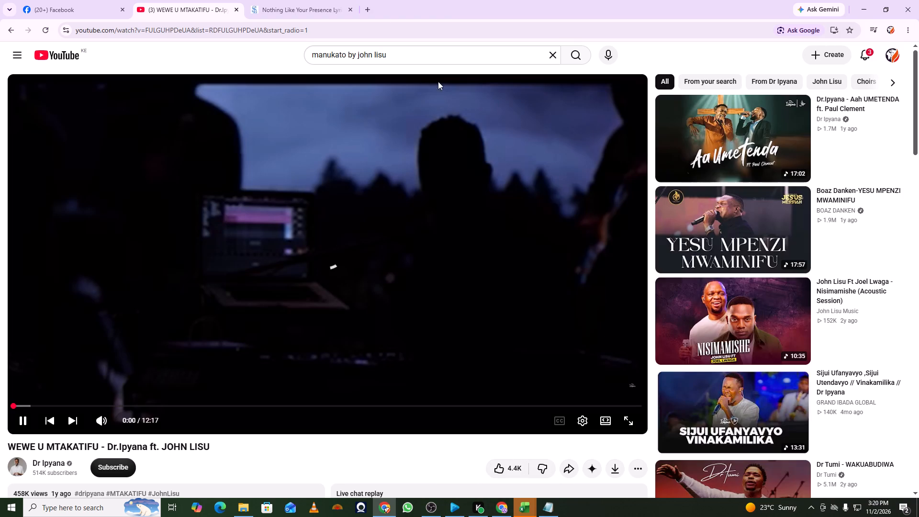
# In the Nothing Like Your Presence lyrics tab, search Google for "mkono wako umenibeba by dr ipyana lyrics".
pyautogui.click(299, 6)
pyautogui.click(318, 26)
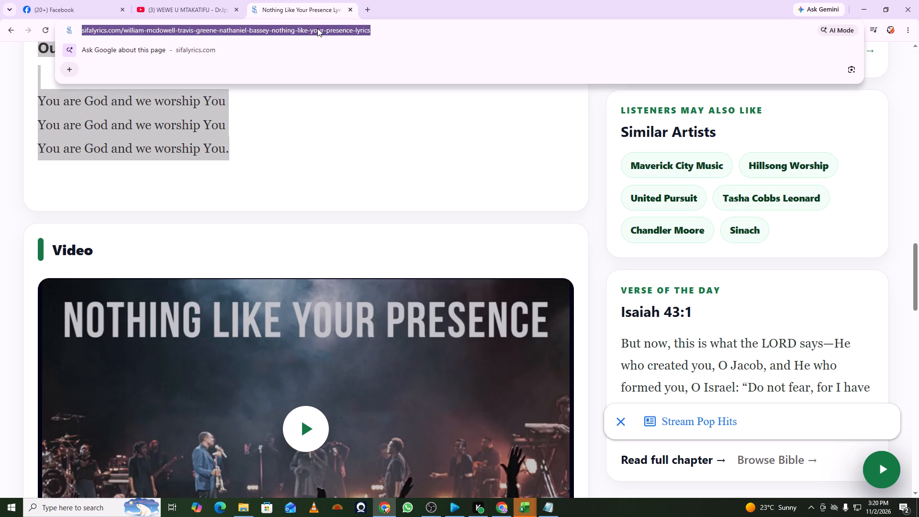
pyautogui.write('mkono wako')
pyautogui.press('space')
pyautogui.write('ue')
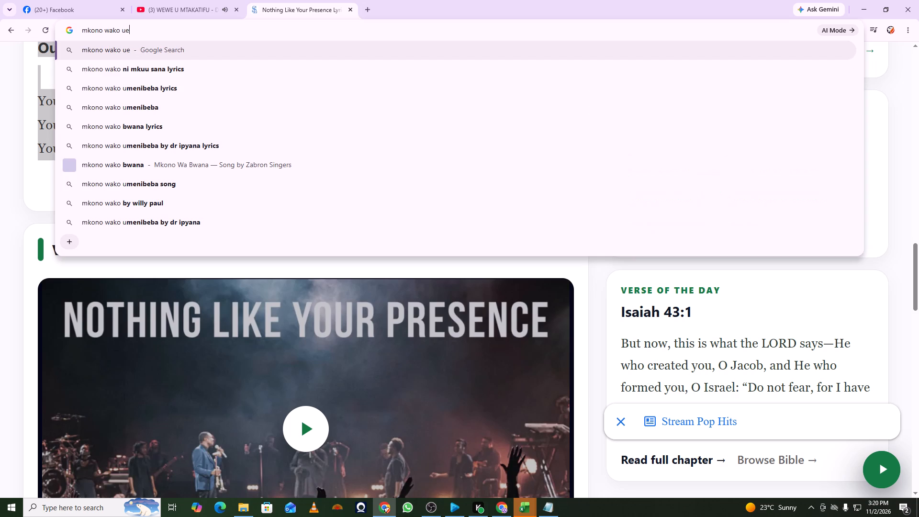
pyautogui.press('BackSpace')
pyautogui.write('menibb')
pyautogui.press('BackSpace')
pyautogui.press('e')
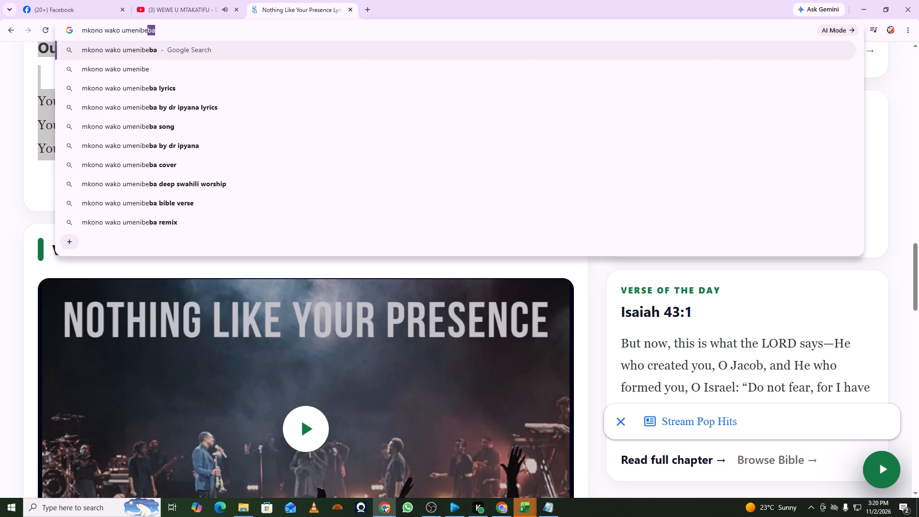
pyautogui.click(247, 105)
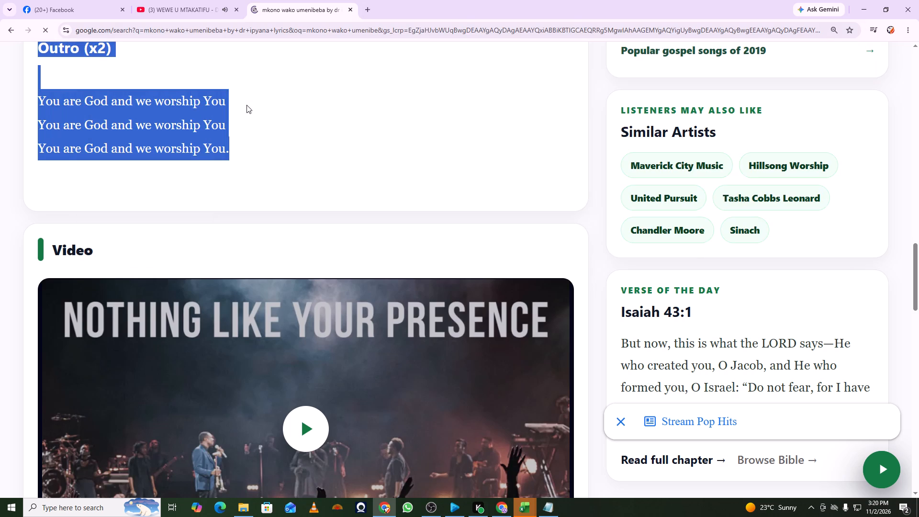
# Look through the search results for a page with the Mkono Wako Umenibeba lyrics.
pyautogui.scroll(-1, 288, 143)
pyautogui.scroll(1, 289, 146)
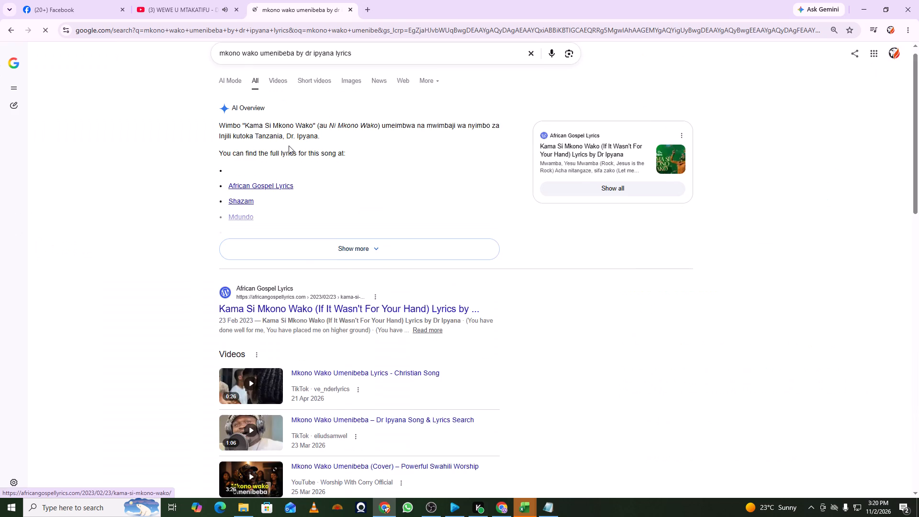
pyautogui.scroll(2, 289, 146)
pyautogui.scroll(-10, 289, 146)
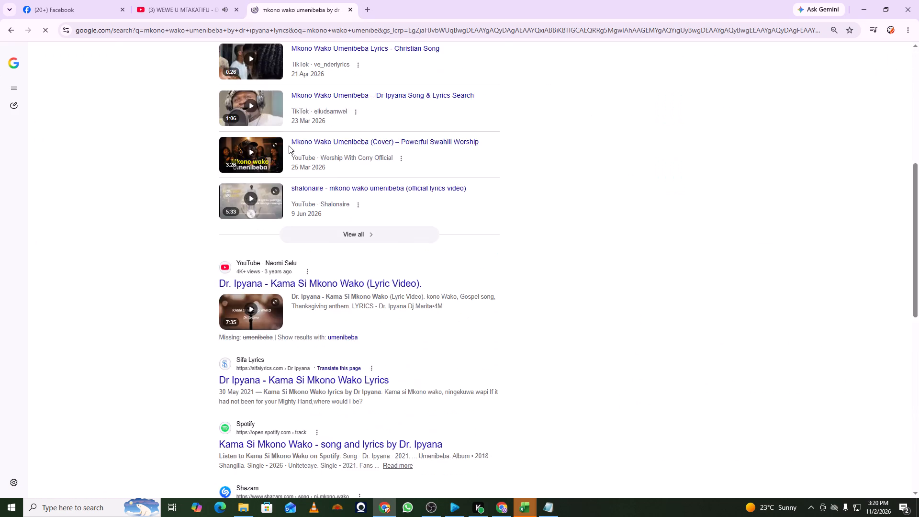
pyautogui.scroll(-2, 332, 261)
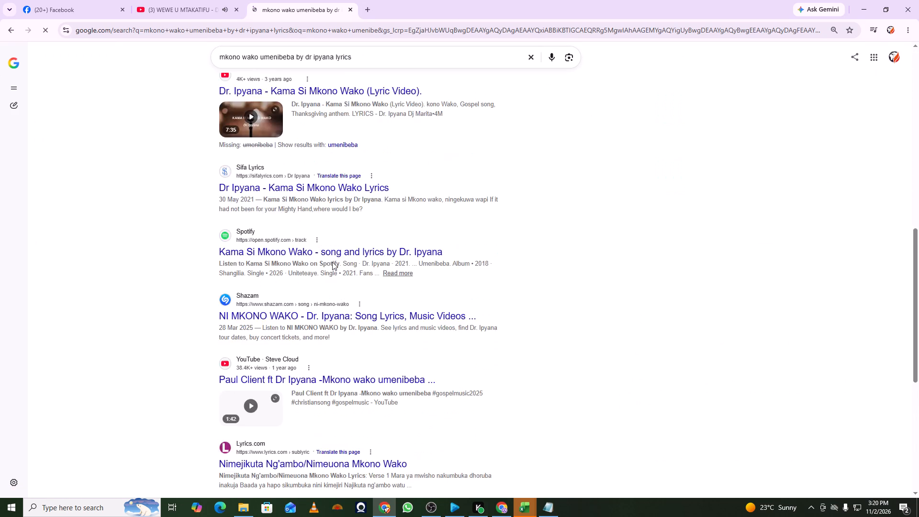
pyautogui.scroll(-4, 332, 262)
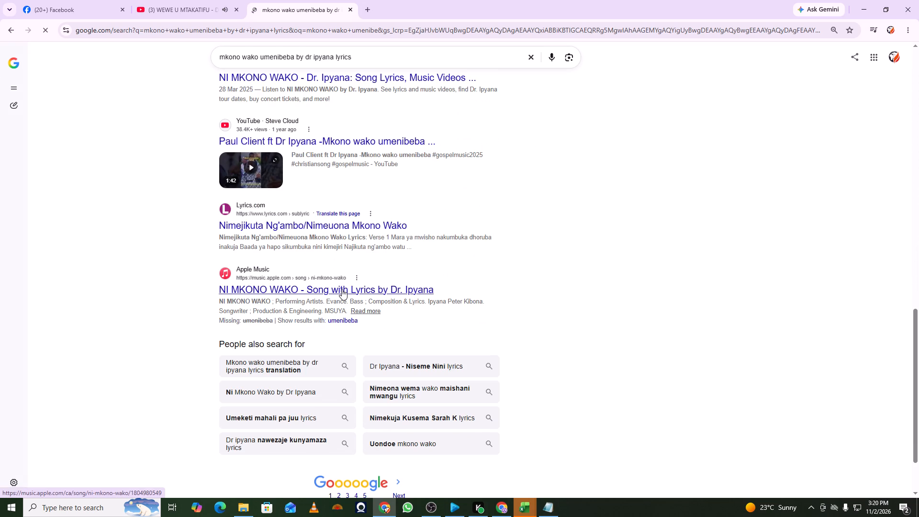
pyautogui.scroll(6, 344, 274)
pyautogui.scroll(5, 322, 107)
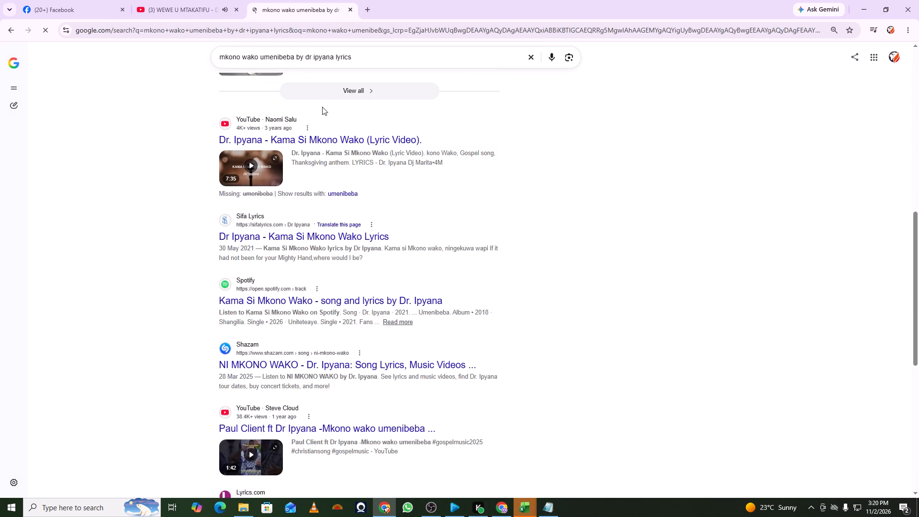
pyautogui.scroll(8, 322, 107)
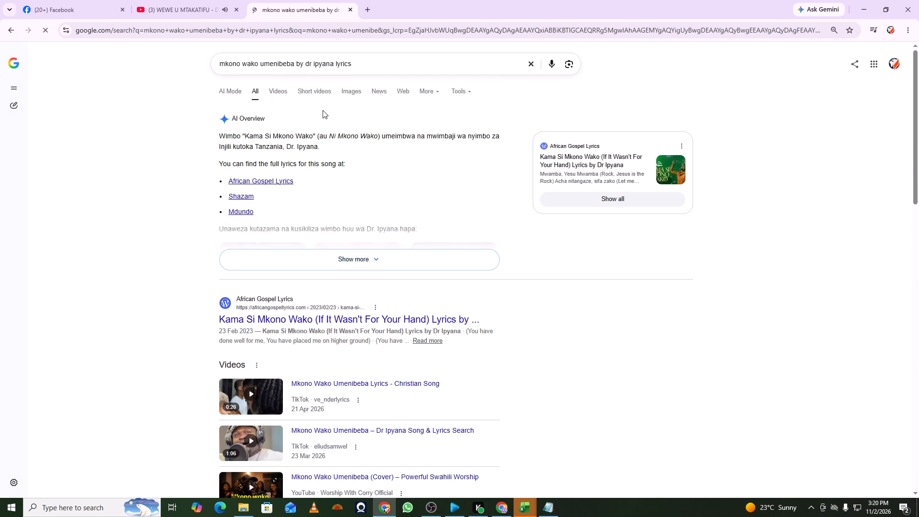
pyautogui.scroll(3, 323, 110)
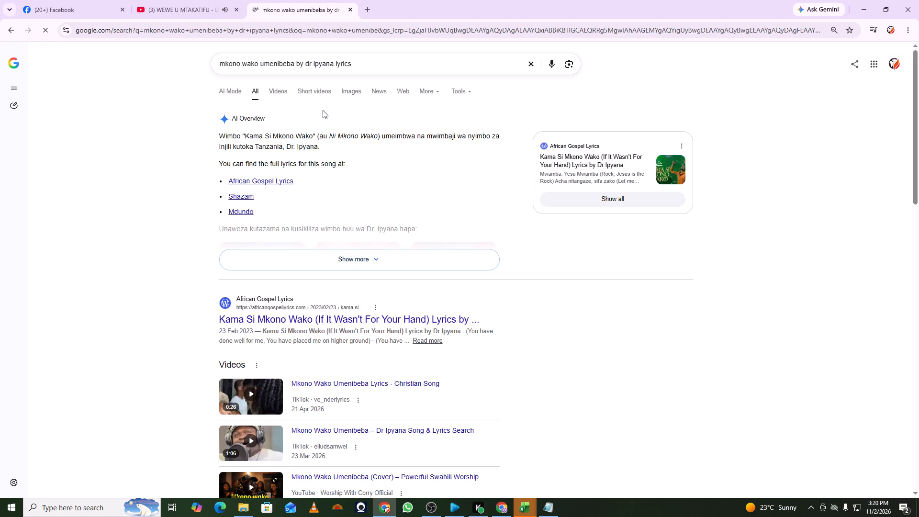
# Search Google for "umenipendelea lyrics by NGC" and open the African Gospel Lyrics page for Umenipendelea.
pyautogui.click(322, 31)
pyautogui.write('umenipendelea lyrics by')
pyautogui.press('space')
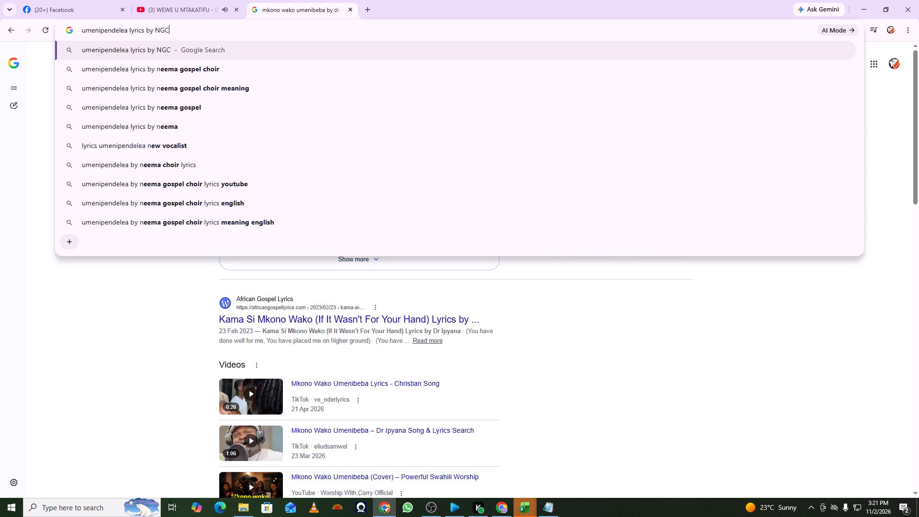
pyautogui.press('Return')
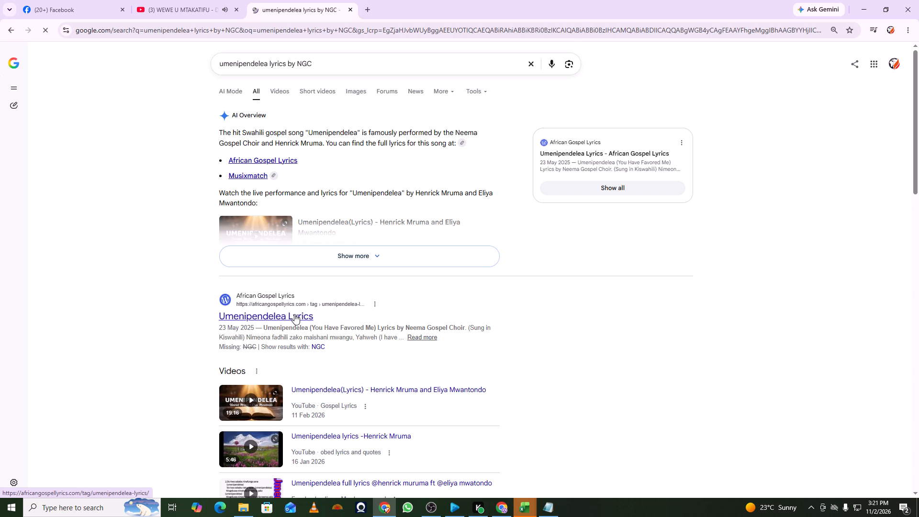
pyautogui.scroll(-10, 294, 314)
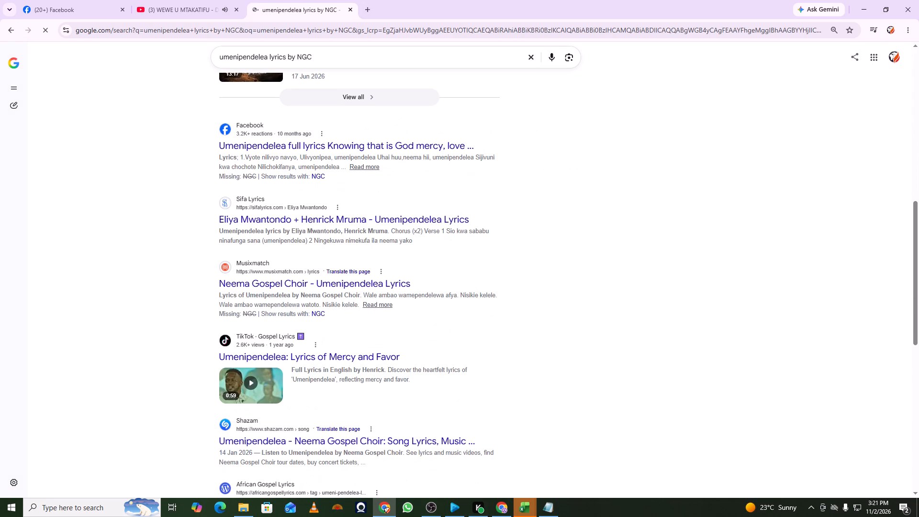
pyautogui.scroll(11, 294, 314)
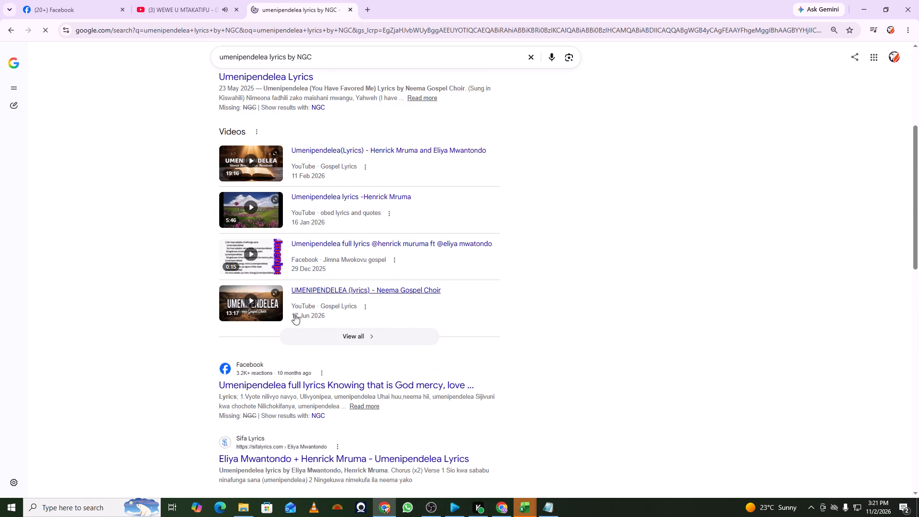
pyautogui.click(295, 315)
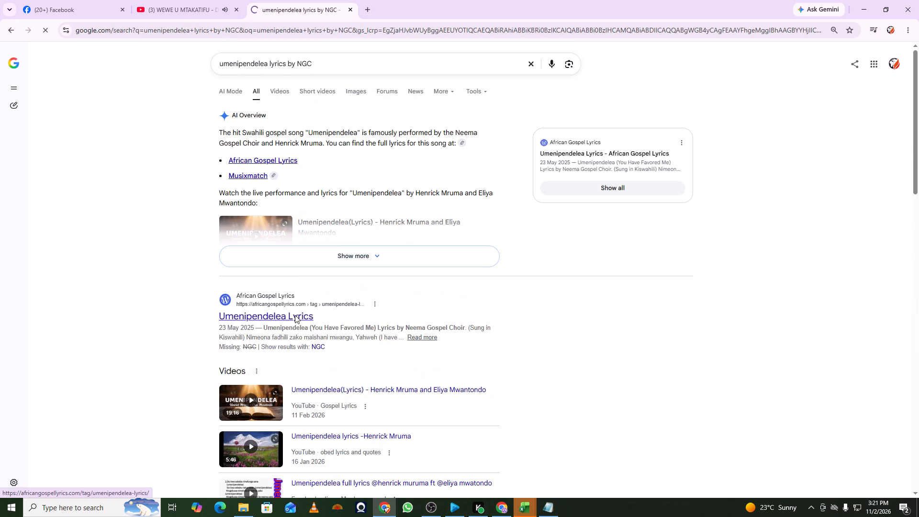
# Copy the full Umenipendelea lyrics from the first "Nimeona fadhili zako" line through the final "Umenipendelea, umenipendelea" line.
pyautogui.scroll(-4, 353, 254)
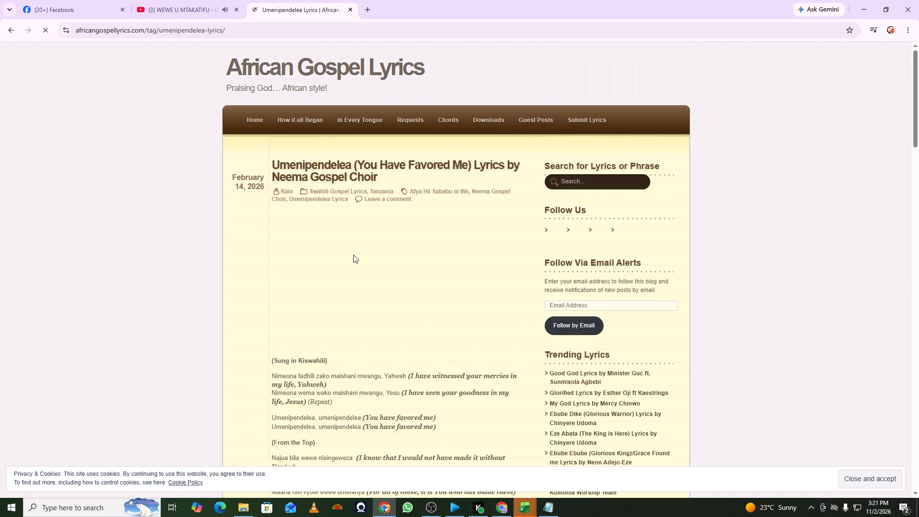
pyautogui.scroll(-1, 353, 255)
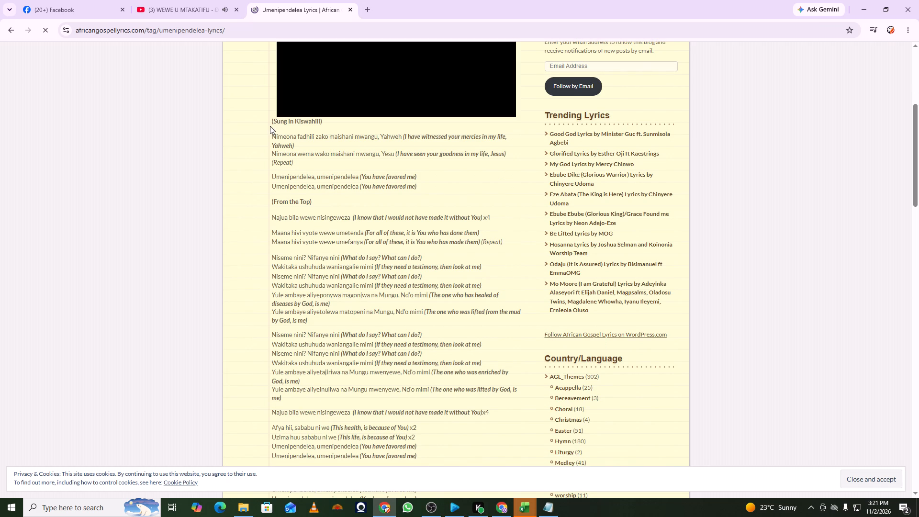
pyautogui.moveTo(273, 134); pyautogui.dragTo(275, 143)
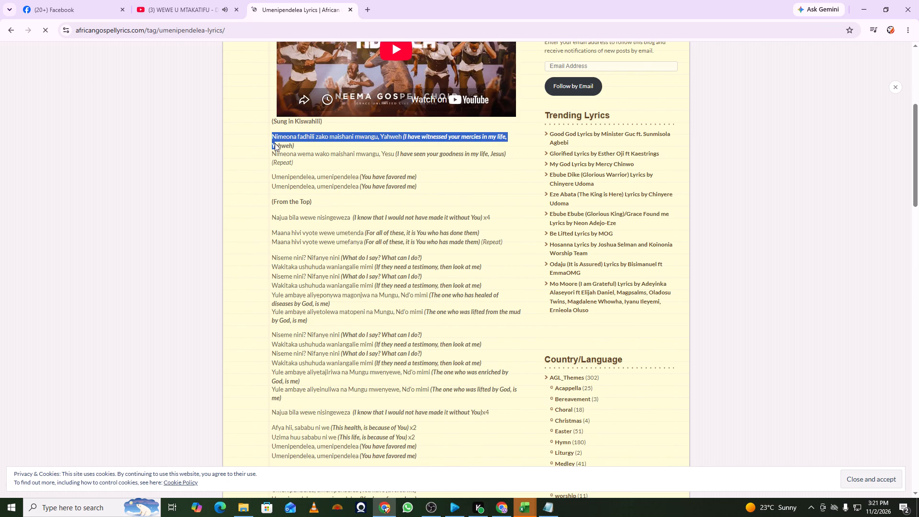
pyautogui.moveTo(275, 143); pyautogui.dragTo(377, 476)
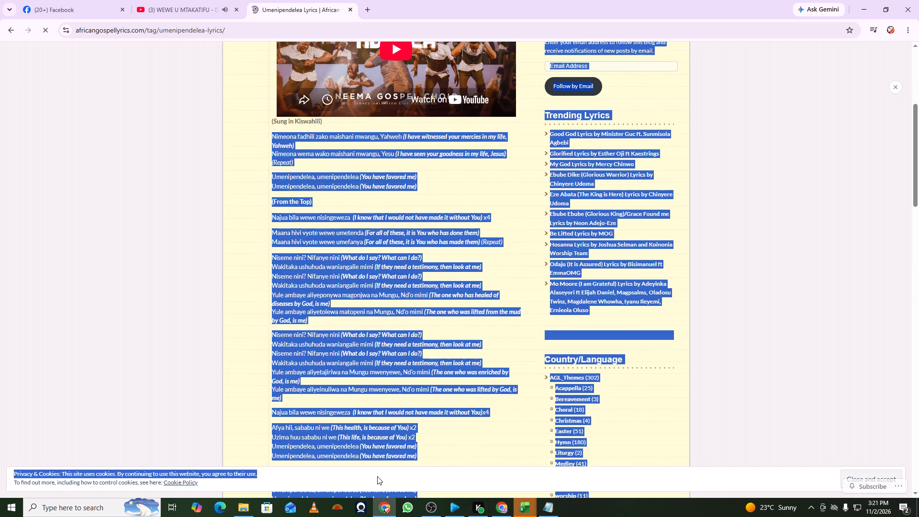
pyautogui.moveTo(377, 476); pyautogui.dragTo(452, 444)
pyautogui.press('Down')
pyautogui.press('Down')
pyautogui.press('Down')
pyautogui.press('Down')
pyautogui.press('Down')
pyautogui.press('Down')
pyautogui.press('Down')
pyautogui.press('Down')
pyautogui.press('Down')
pyautogui.press('Down')
pyautogui.press('Down')
pyautogui.press('Down')
pyautogui.press('Down')
pyautogui.press('Down')
pyautogui.press('Down')
pyautogui.press('Down')
pyautogui.press('Down')
pyautogui.press('Down')
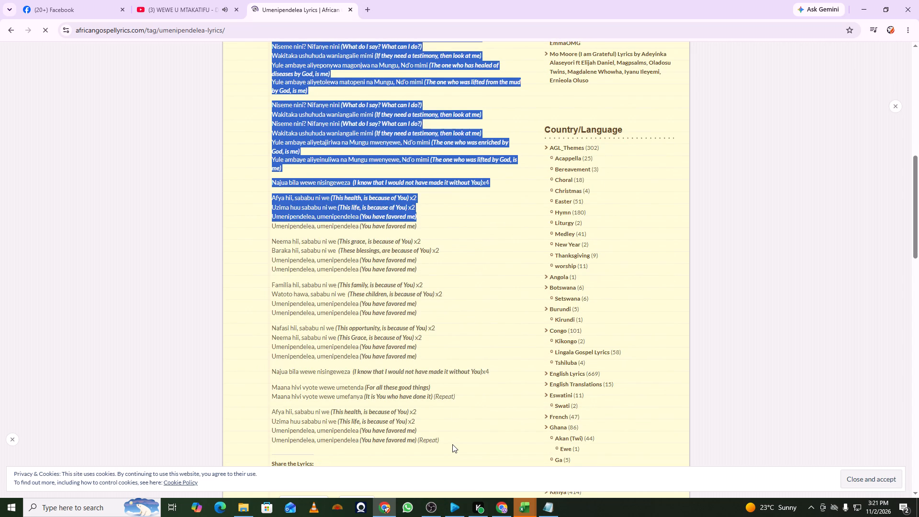
pyautogui.moveTo(452, 444); pyautogui.dragTo(440, 322)
pyautogui.hotkey('ctrl', 'c')
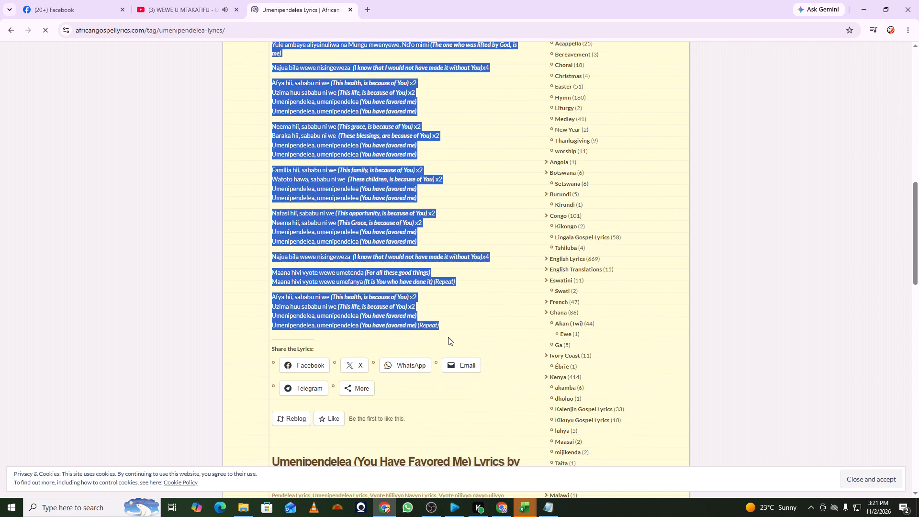
# Switch to Notepad, maximize it, and replace all the old Baba-Njoki.M text with the copied Umenipendelea lyrics.
pyautogui.click(555, 510)
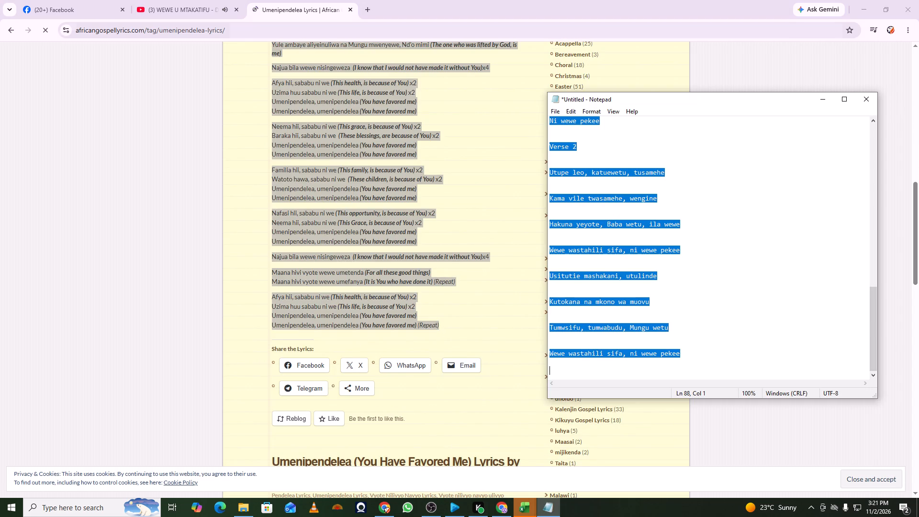
pyautogui.click(844, 105)
pyautogui.hotkey('ctrl', 'v')
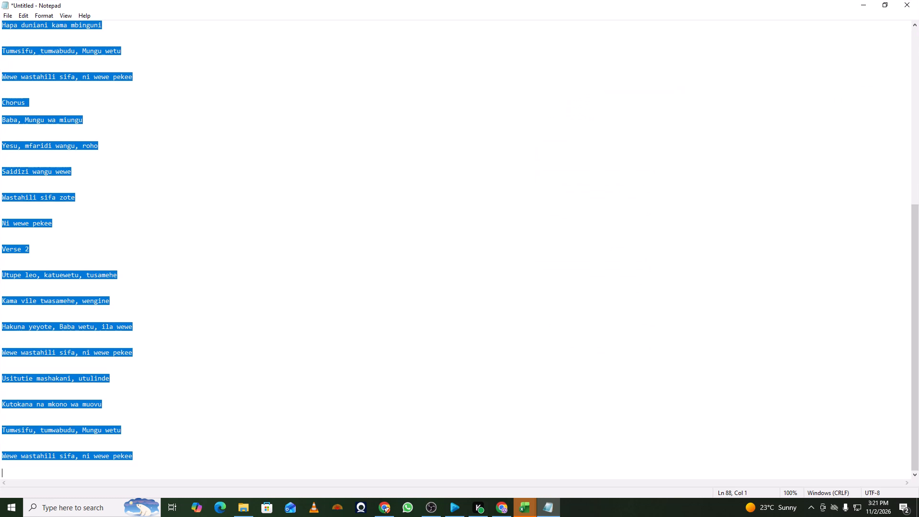
# Delete the "(From the Top)" text near the start of the lyrics in Notepad.
pyautogui.scroll(6, 139, 155)
pyautogui.scroll(3, 59, 63)
pyautogui.moveTo(63, 75); pyautogui.dragTo(30, 79)
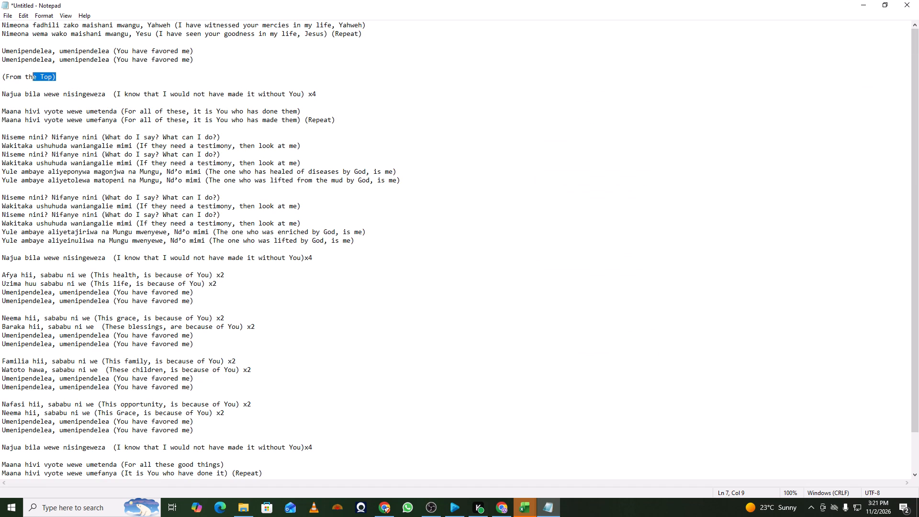
pyautogui.moveTo(30, 79); pyautogui.dragTo(0, 79)
pyautogui.press('BackSpace')
# Delete "(You have favored me)" from both "Umenipendelea, umenipendelea" lines of the first chorus.
pyautogui.moveTo(115, 51); pyautogui.dragTo(204, 49)
pyautogui.press('BackSpace')
pyautogui.press('BackSpace')
pyautogui.press('BackSpace')
pyautogui.moveTo(201, 57); pyautogui.dragTo(187, 59)
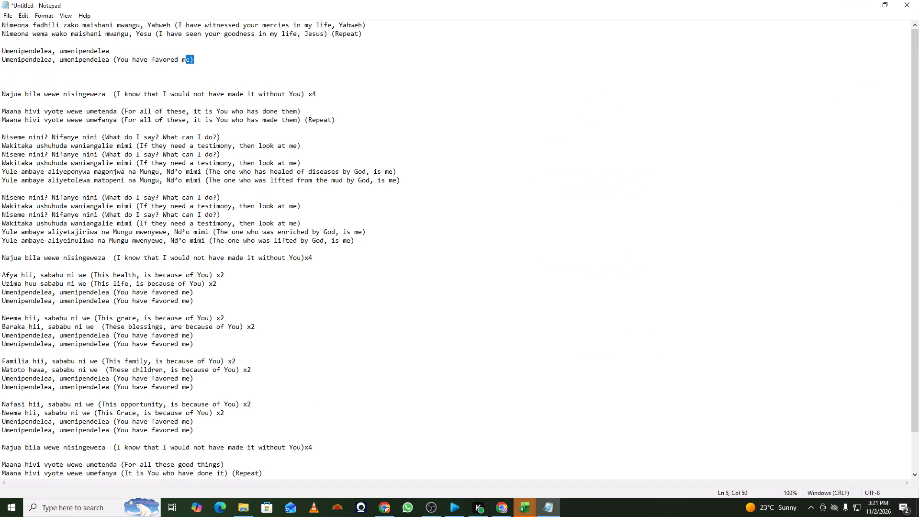
pyautogui.moveTo(187, 59); pyautogui.dragTo(112, 62)
pyautogui.press('BackSpace')
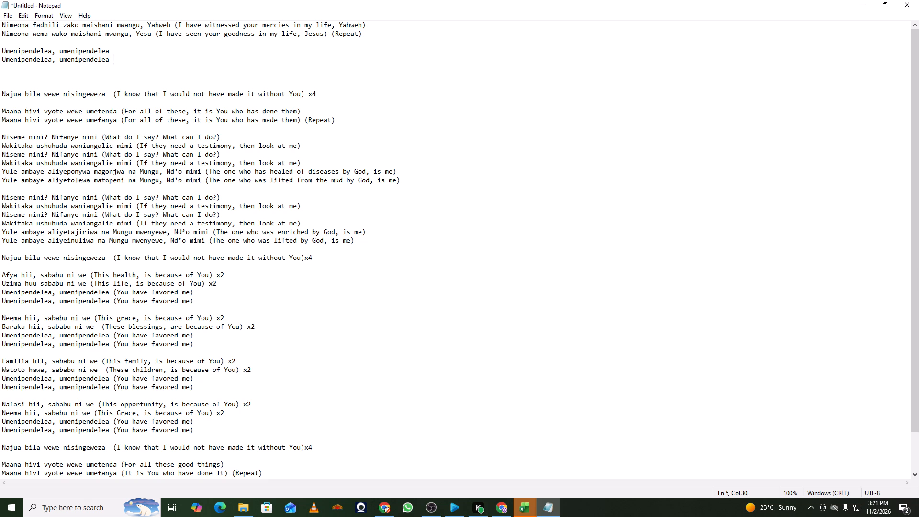
# Remove the bracketed English translations and the "(Repeat)" mark from the two opening "Nimeona" lines.
pyautogui.moveTo(374, 34); pyautogui.dragTo(156, 35)
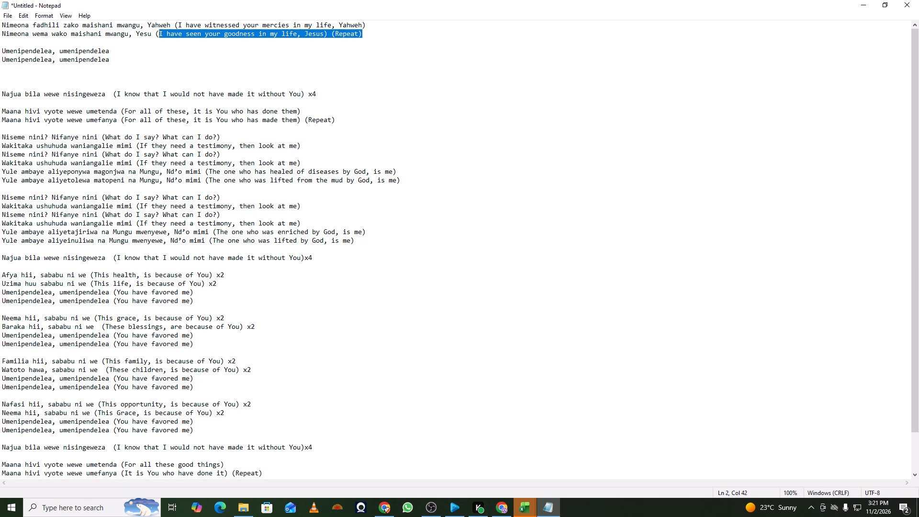
pyautogui.moveTo(156, 35); pyautogui.dragTo(156, 35)
pyautogui.press('BackSpace')
pyautogui.moveTo(376, 23); pyautogui.dragTo(218, 26)
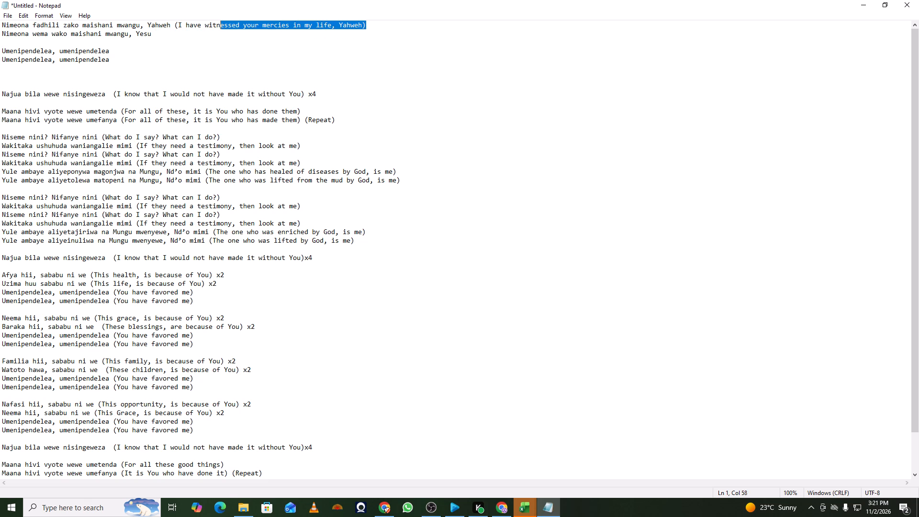
pyautogui.moveTo(218, 26); pyautogui.dragTo(172, 28)
pyautogui.press('BackSpace')
# Delete the English translation and "x4" from the first "Najua bila wewe nisingeweza" line.
pyautogui.scroll(6, 169, 42)
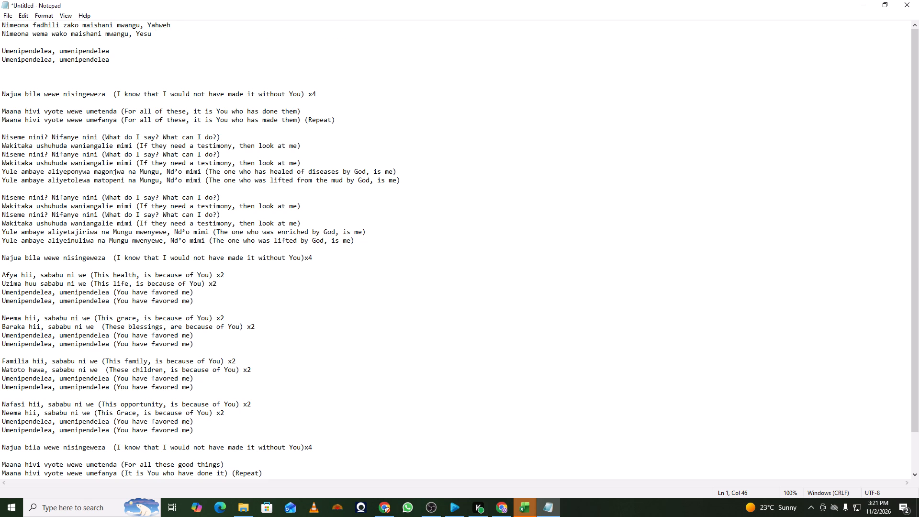
pyautogui.moveTo(113, 95); pyautogui.dragTo(324, 93)
pyautogui.press('BackSpace')
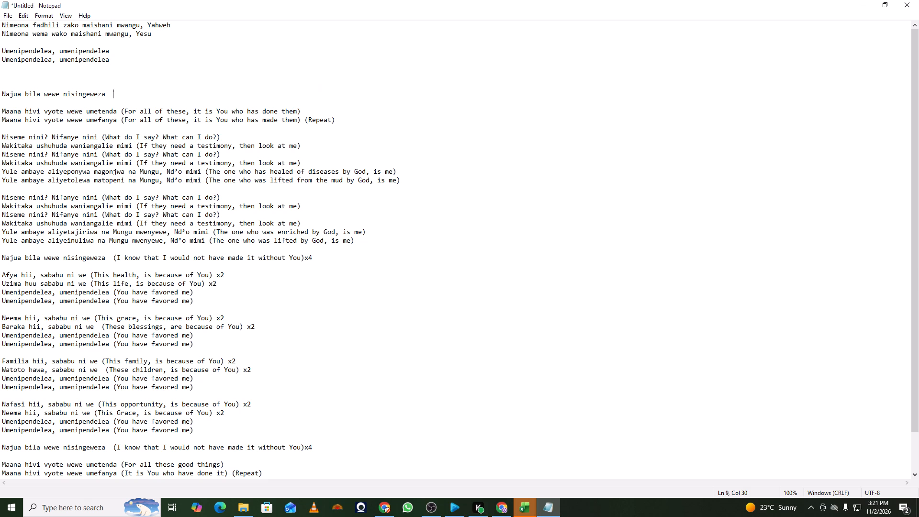
# Remove the English translations and "(Repeat)" from the first pair of "Maana hivi vyote wewe" lines.
pyautogui.moveTo(339, 119); pyautogui.dragTo(137, 119)
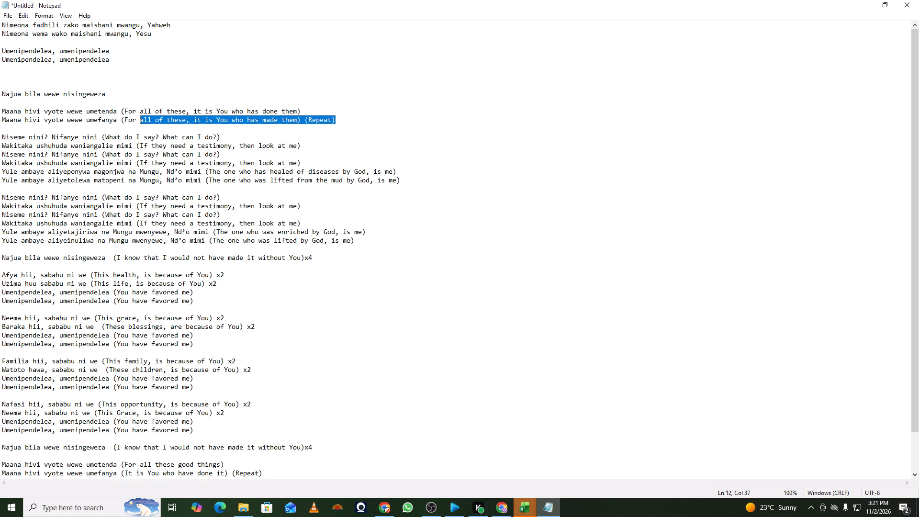
pyautogui.moveTo(137, 119); pyautogui.dragTo(120, 121)
pyautogui.press('BackSpace')
pyautogui.moveTo(120, 111); pyautogui.dragTo(294, 114)
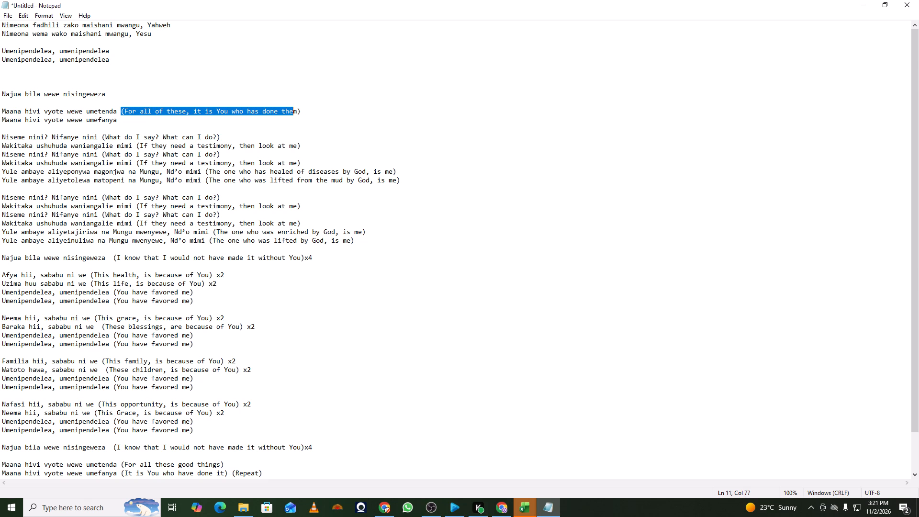
pyautogui.moveTo(294, 114); pyautogui.dragTo(314, 118)
pyautogui.press('BackSpace')
pyautogui.click(310, 147)
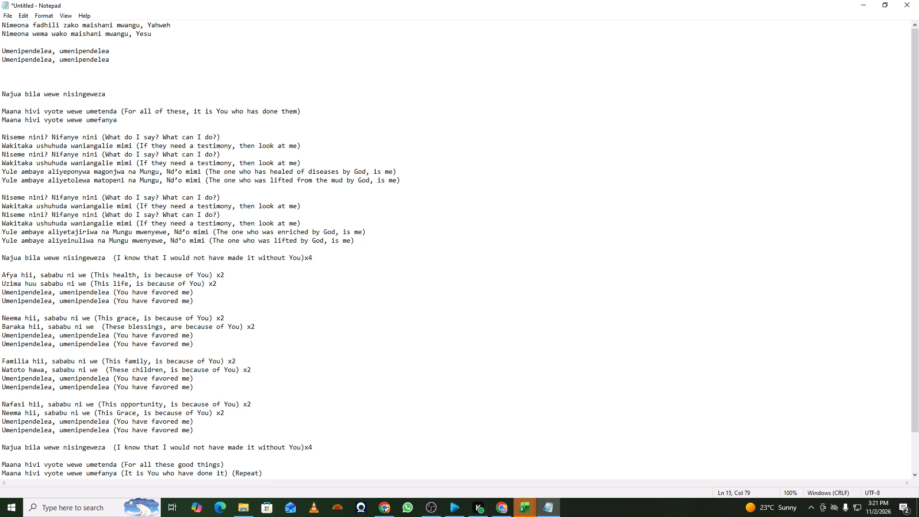
pyautogui.hotkey('ctrl', 'z')
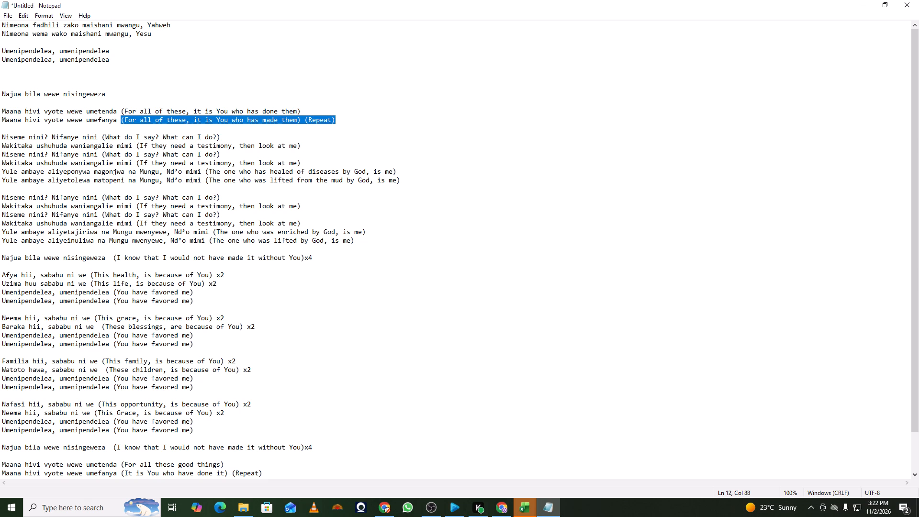
pyautogui.press('BackSpace')
pyautogui.moveTo(120, 111); pyautogui.dragTo(198, 114)
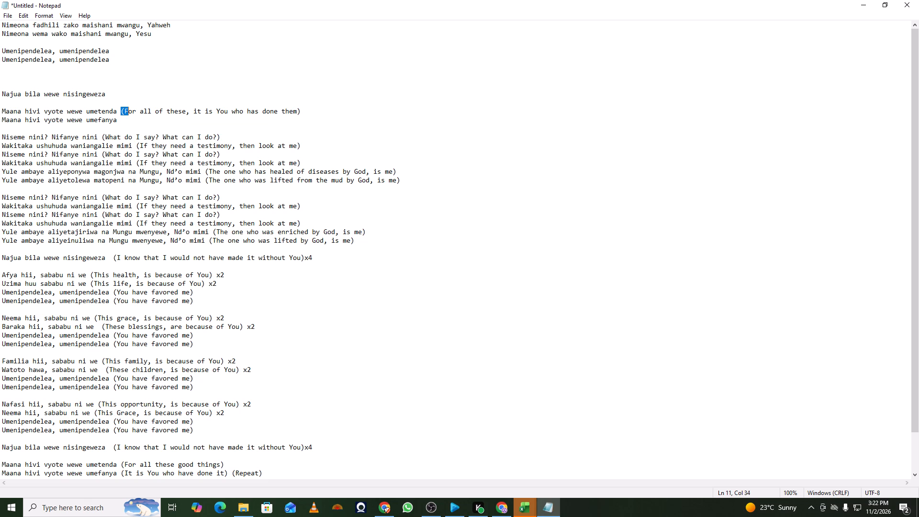
pyautogui.moveTo(198, 114); pyautogui.dragTo(306, 112)
pyautogui.press('BackSpace')
# Delete the English translations from the four "Niseme nini" and "Wakitaka ushuhuda" lines in the first "Niseme nini" stanza.
pyautogui.moveTo(224, 135); pyautogui.dragTo(182, 137)
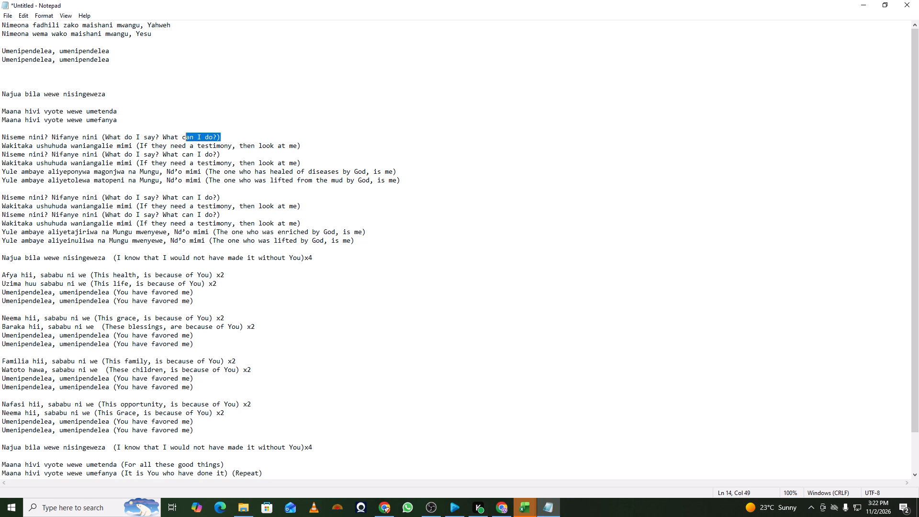
pyautogui.moveTo(182, 137); pyautogui.dragTo(101, 139)
pyautogui.press('BackSpace')
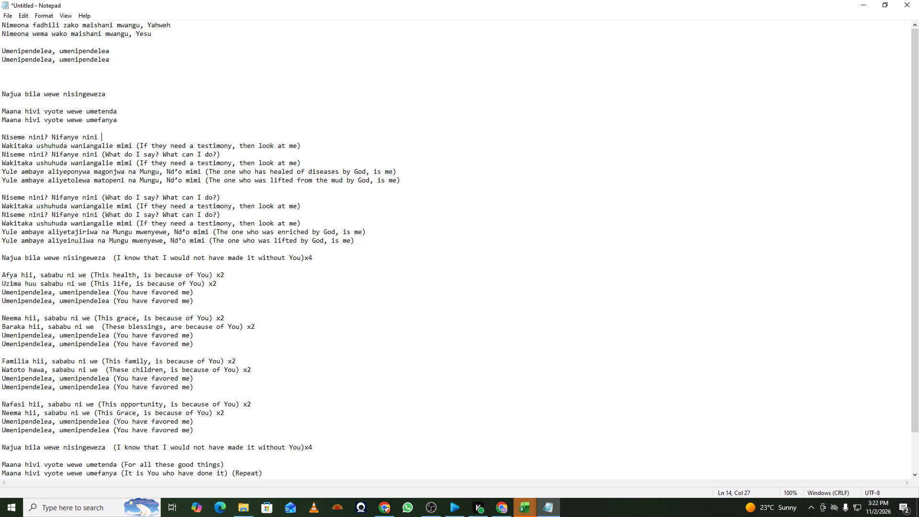
pyautogui.moveTo(135, 146); pyautogui.dragTo(303, 146)
pyautogui.press('BackSpace')
pyautogui.press('BackSpace')
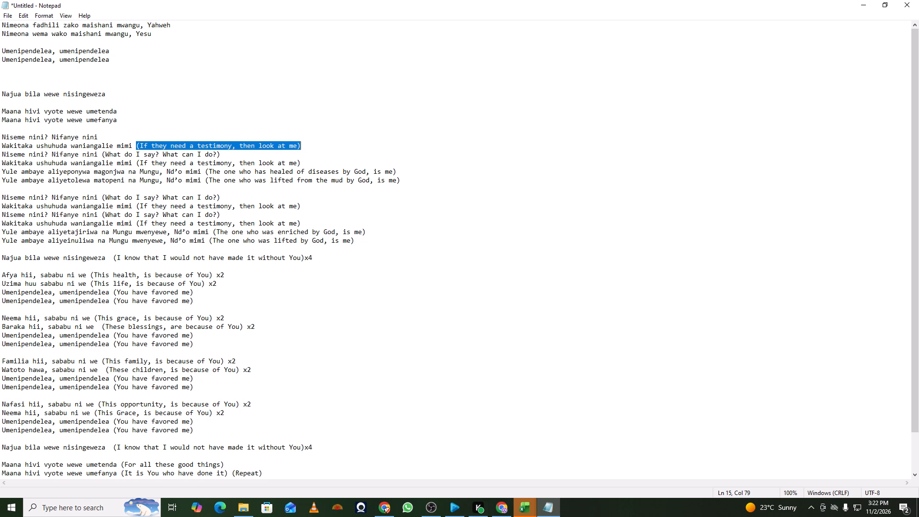
pyautogui.moveTo(239, 152); pyautogui.dragTo(102, 155)
pyautogui.press('BackSpace')
pyautogui.press('BackSpace')
pyautogui.moveTo(136, 163); pyautogui.dragTo(178, 162)
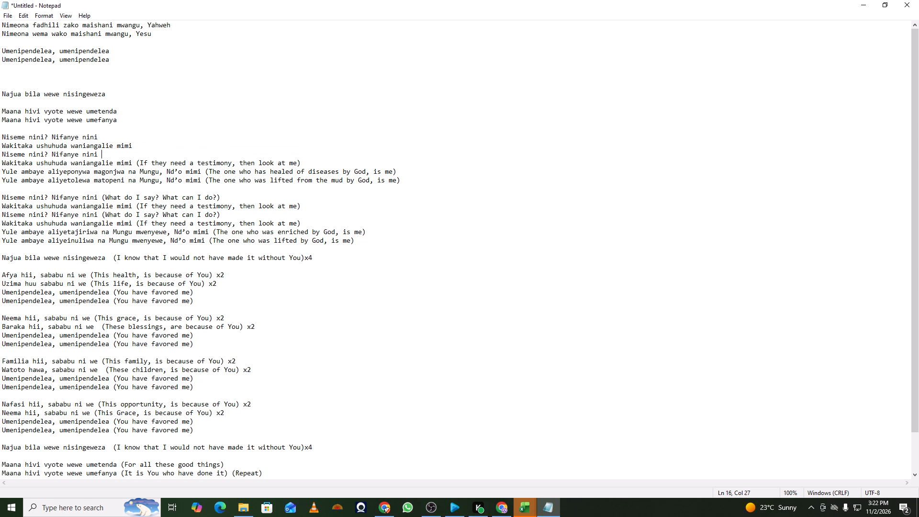
pyautogui.moveTo(178, 162); pyautogui.dragTo(306, 163)
pyautogui.press('BackSpace')
pyautogui.press('BackSpace')
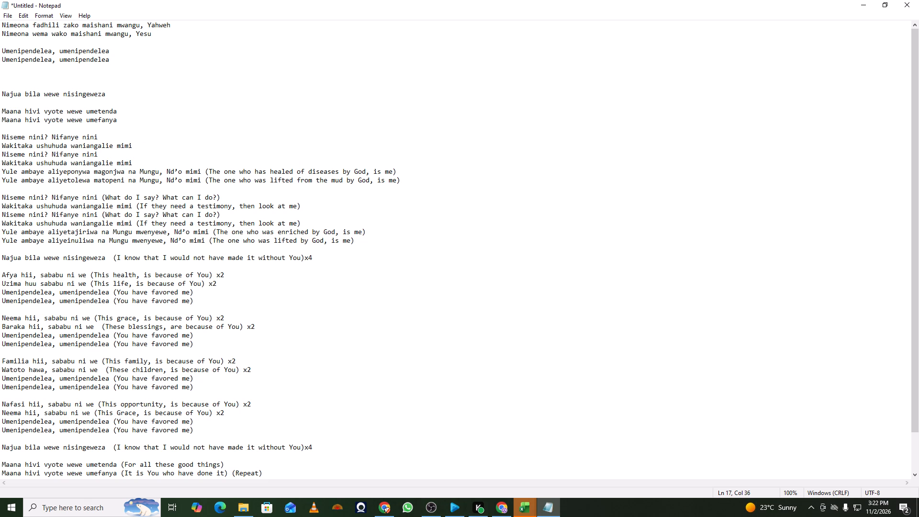
# Delete the English translations from the "Yule ambaye aliyeponywa" and "Yule ambaye aliyetolewa" lines.
pyautogui.moveTo(203, 171); pyautogui.dragTo(403, 172)
pyautogui.press('BackSpace')
pyautogui.moveTo(404, 180); pyautogui.dragTo(204, 181)
pyautogui.press('BackSpace')
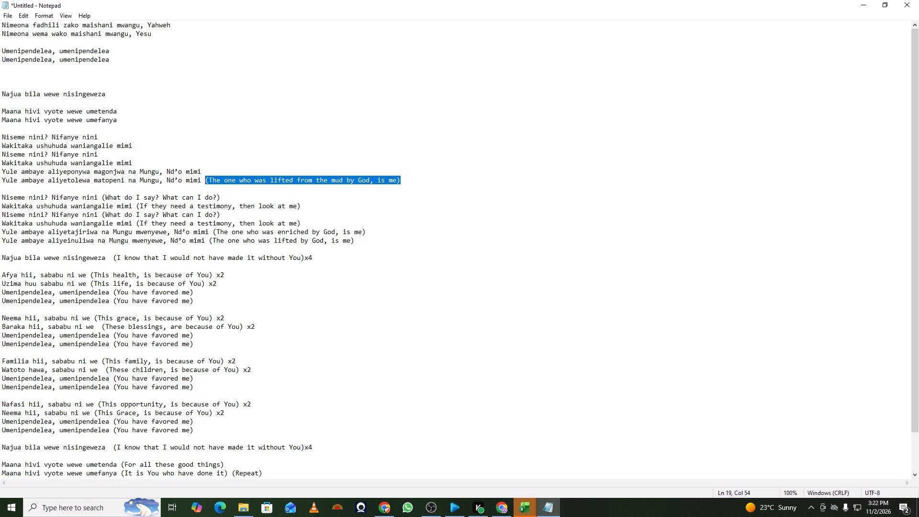
pyautogui.press('BackSpace')
# Delete the English translations from the four "Niseme nini" and "Wakitaka ushuhuda" lines in the second "Niseme nini" stanza.
pyautogui.moveTo(224, 197); pyautogui.dragTo(102, 197)
pyautogui.press('BackSpace')
pyautogui.press('BackSpace')
pyautogui.moveTo(136, 205); pyautogui.dragTo(314, 207)
pyautogui.press('BackSpace')
pyautogui.moveTo(239, 216); pyautogui.dragTo(244, 218)
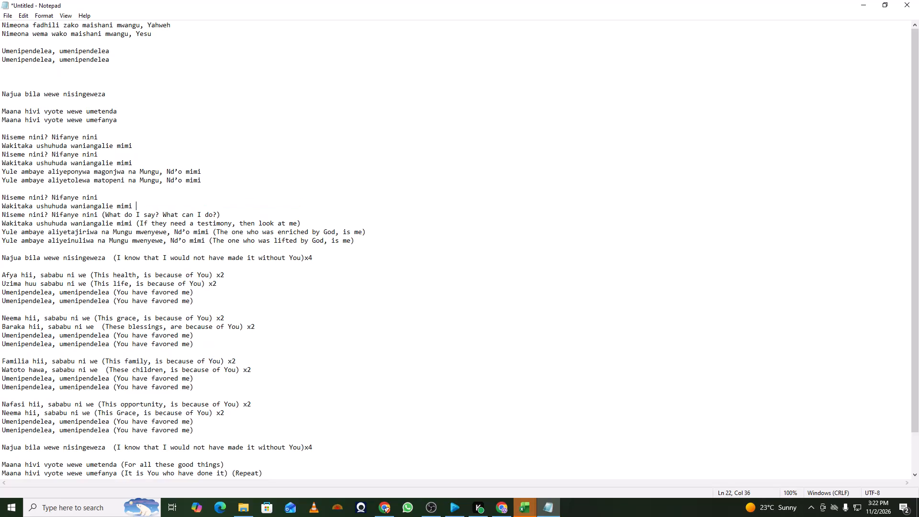
pyautogui.moveTo(244, 218); pyautogui.dragTo(102, 214)
pyautogui.press('BackSpace')
pyautogui.press('BackSpace')
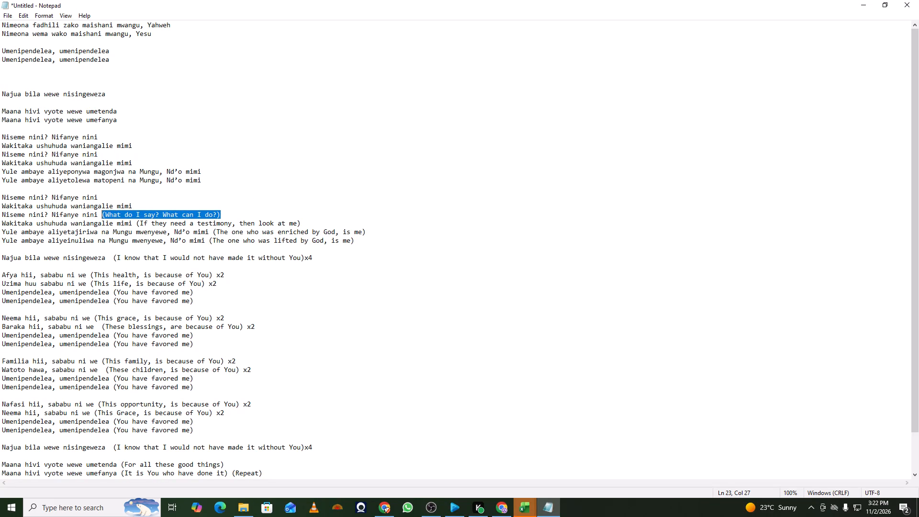
pyautogui.moveTo(136, 223); pyautogui.dragTo(303, 221)
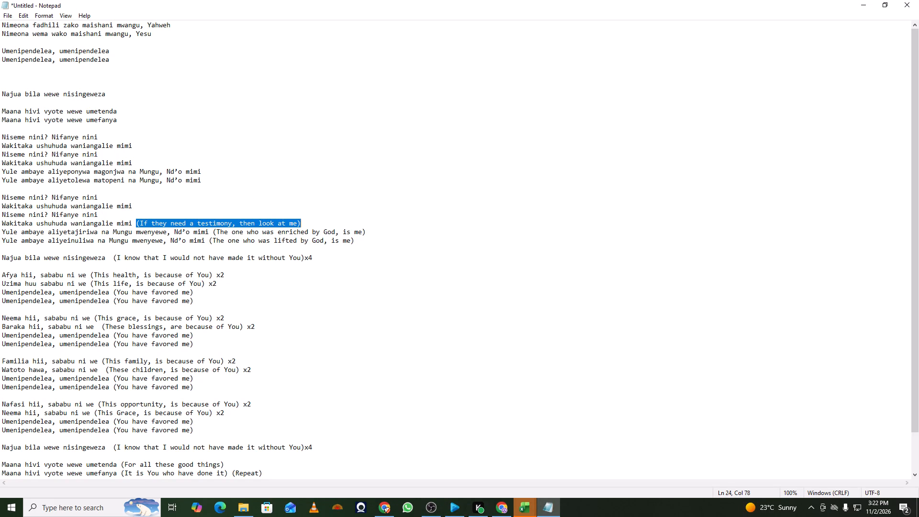
pyautogui.moveTo(303, 221); pyautogui.dragTo(313, 221)
pyautogui.press('BackSpace')
pyautogui.press('BackSpace')
# Delete the English translations from the "Yule ambaye aliyetajiriwa" and "Yule ambaye aliyeinuliwa" lines.
pyautogui.moveTo(374, 231); pyautogui.dragTo(222, 234)
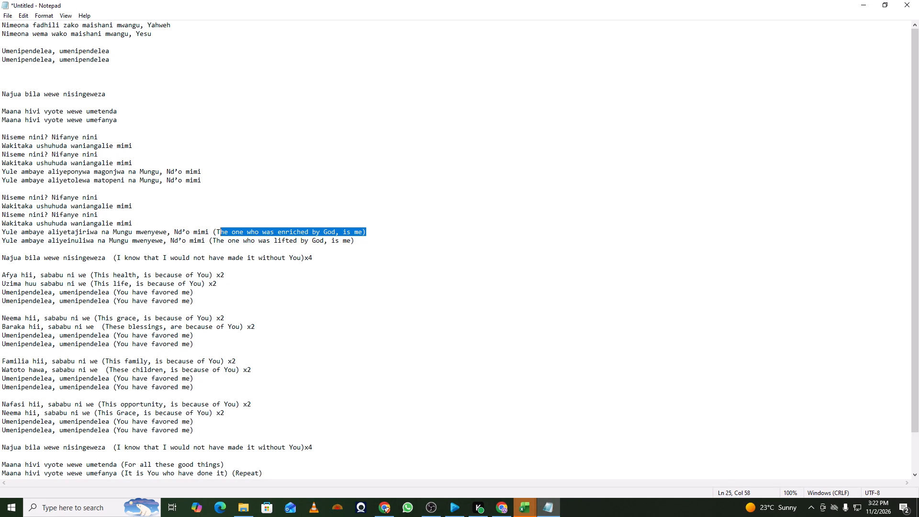
pyautogui.moveTo(222, 234); pyautogui.dragTo(213, 230)
pyautogui.press('BackSpace')
pyautogui.press('BackSpace')
pyautogui.moveTo(207, 239); pyautogui.dragTo(208, 239)
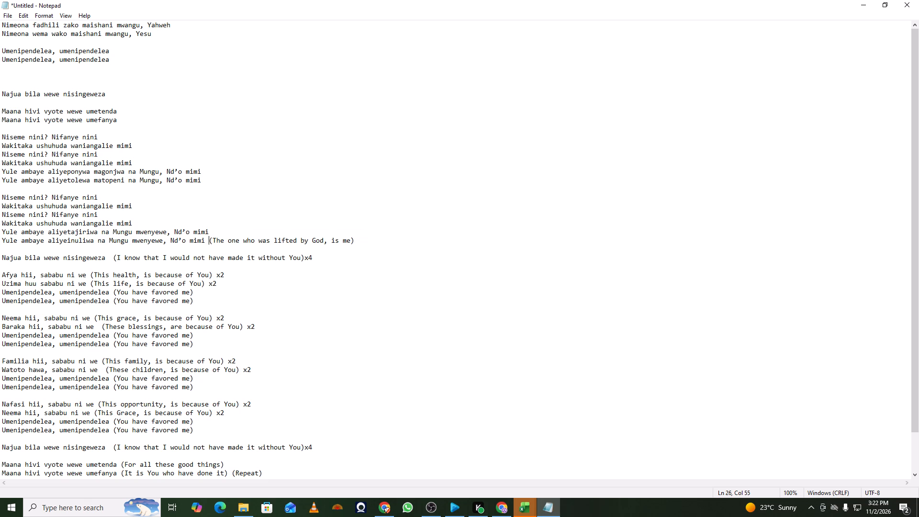
pyautogui.moveTo(208, 239); pyautogui.dragTo(359, 241)
pyautogui.press('BackSpace')
pyautogui.press('BackSpace')
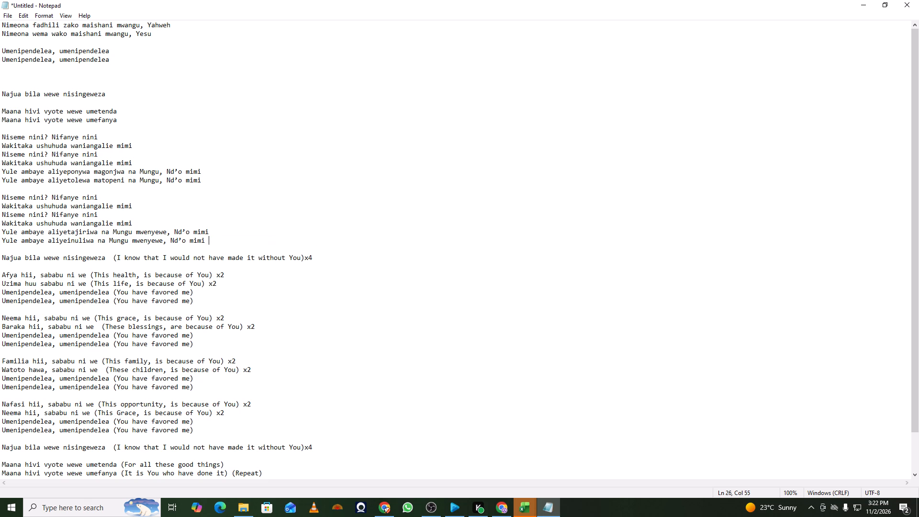
# Delete the translation and "x4" from the second "Najua bila wewe nisingeweza" line, along with the blank line below it.
pyautogui.moveTo(319, 262); pyautogui.dragTo(146, 265)
pyautogui.moveTo(146, 265); pyautogui.dragTo(112, 258)
pyautogui.press('BackSpace')
pyautogui.press('BackSpace')
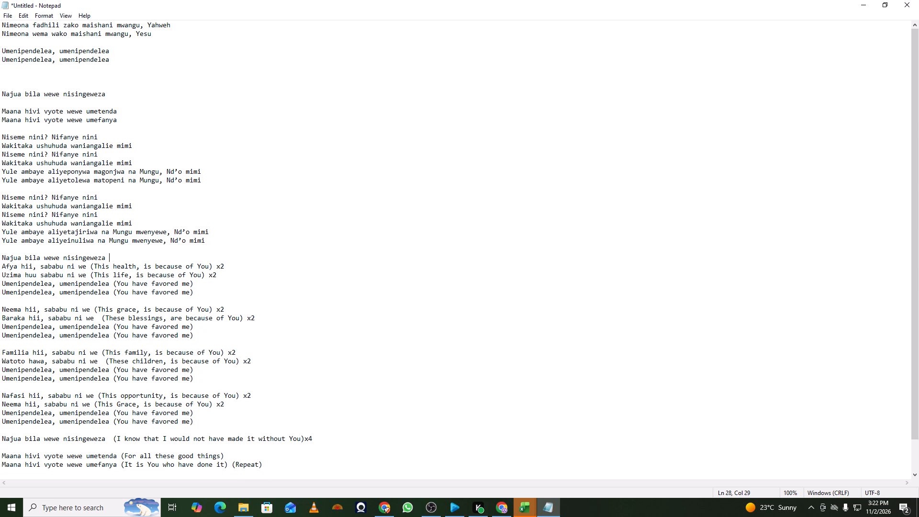
# Remove the English translations and "x2" marks from the first "Afya hii" stanza, including its two "Umenipendelea" lines.
pyautogui.moveTo(90, 266); pyautogui.dragTo(210, 266)
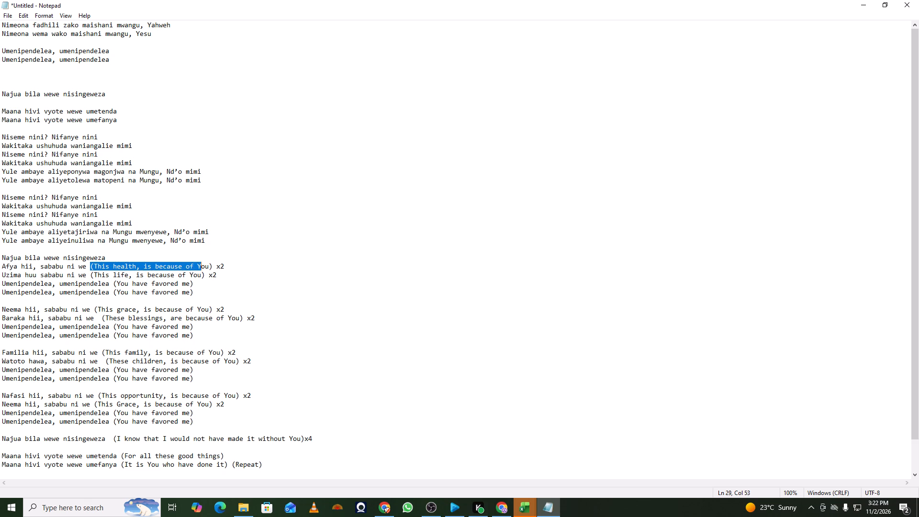
pyautogui.moveTo(210, 266); pyautogui.dragTo(228, 266)
pyautogui.press('BackSpace')
pyautogui.moveTo(228, 277); pyautogui.dragTo(95, 275)
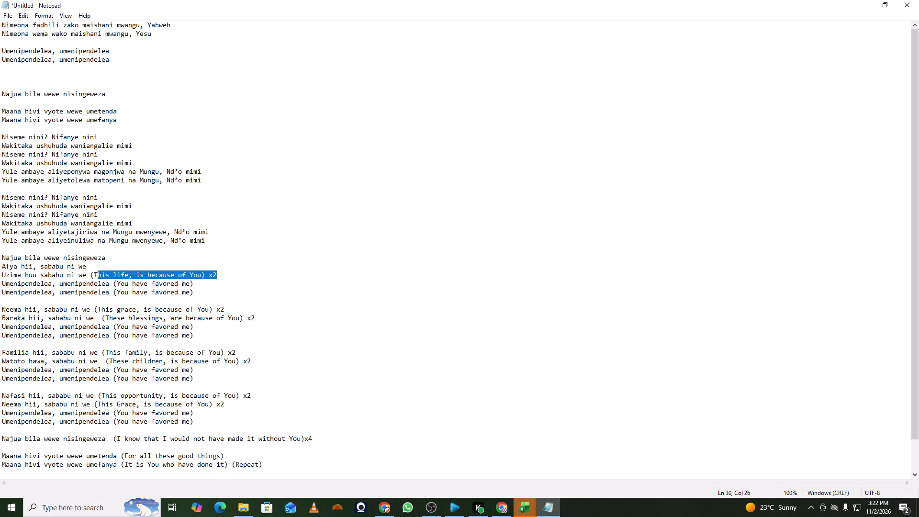
pyautogui.moveTo(95, 275); pyautogui.dragTo(90, 275)
pyautogui.press('BackSpace')
pyautogui.press('BackSpace')
pyautogui.moveTo(112, 281); pyautogui.dragTo(186, 283)
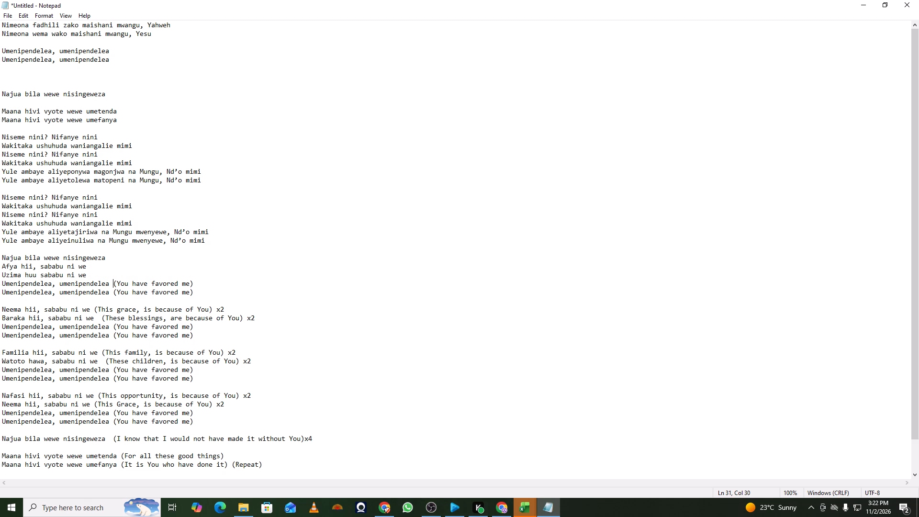
pyautogui.moveTo(186, 283); pyautogui.dragTo(196, 283)
pyautogui.press('BackSpace')
pyautogui.moveTo(198, 290); pyautogui.dragTo(111, 294)
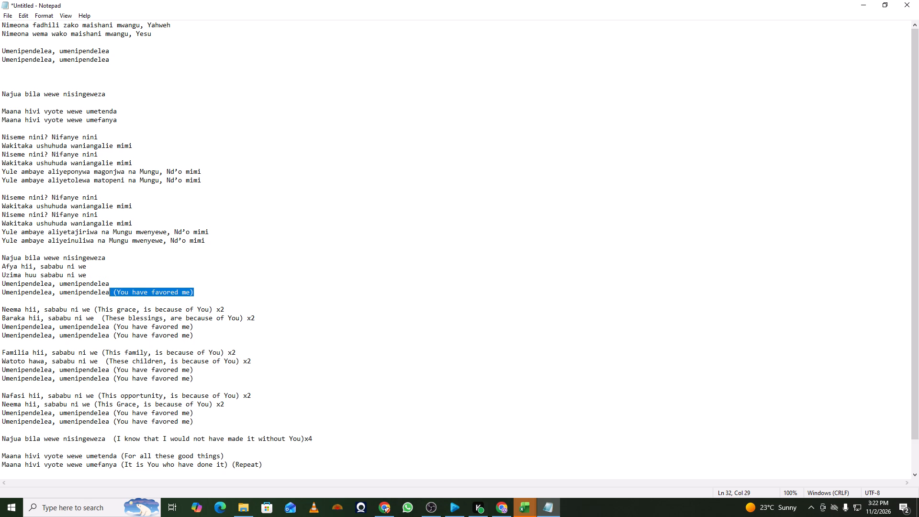
pyautogui.moveTo(111, 294); pyautogui.dragTo(114, 294)
pyautogui.press('BackSpace')
pyautogui.press('BackSpace')
# Remove the English translations and "x2" marks from the "Neema hii" and "Baraka hii" stanza, including its two "Umenipendelea" lines.
pyautogui.moveTo(95, 310); pyautogui.dragTo(154, 303)
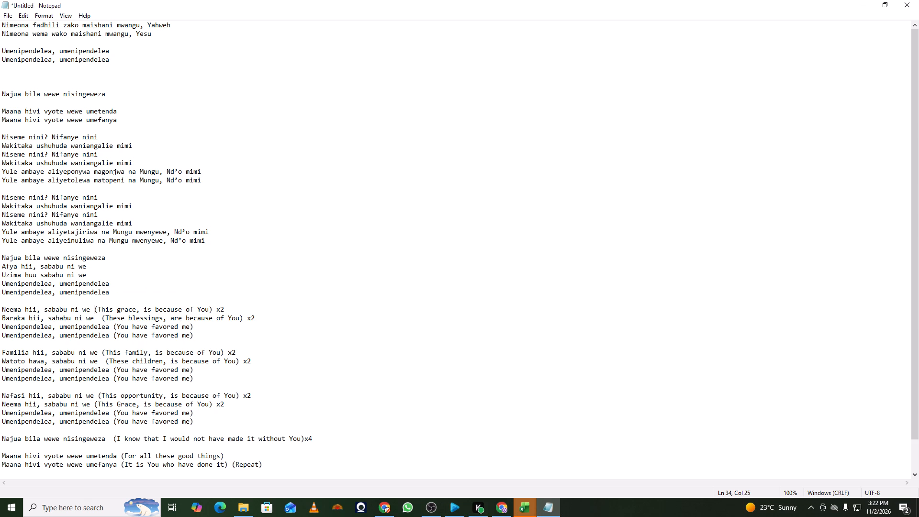
pyautogui.moveTo(154, 303); pyautogui.dragTo(235, 311)
pyautogui.press('BackSpace')
pyautogui.press('BackSpace')
pyautogui.moveTo(100, 317); pyautogui.dragTo(257, 319)
pyautogui.press('BackSpace')
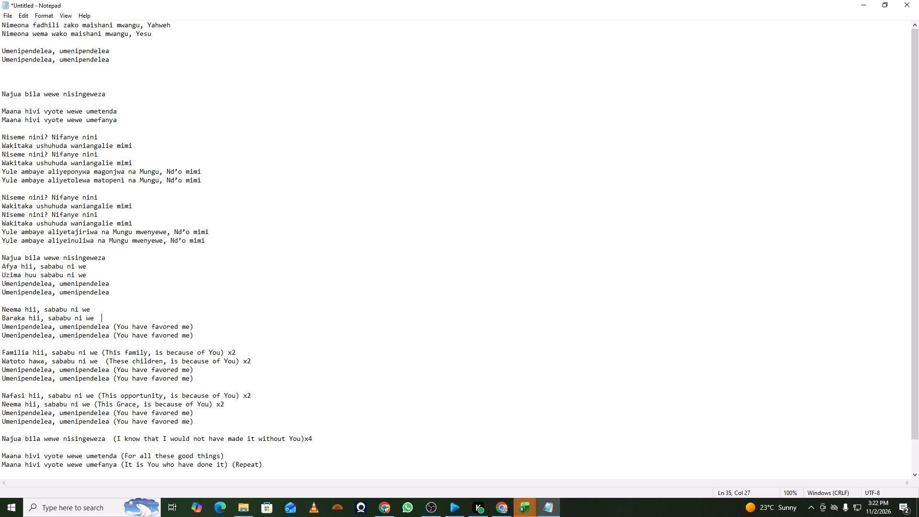
pyautogui.moveTo(214, 329); pyautogui.dragTo(112, 328)
pyautogui.press('BackSpace')
pyautogui.moveTo(192, 334); pyautogui.dragTo(115, 337)
pyautogui.press('BackSpace')
pyautogui.press('BackSpace')
pyautogui.press('BackSpace')
pyautogui.scroll(-3, 196, 318)
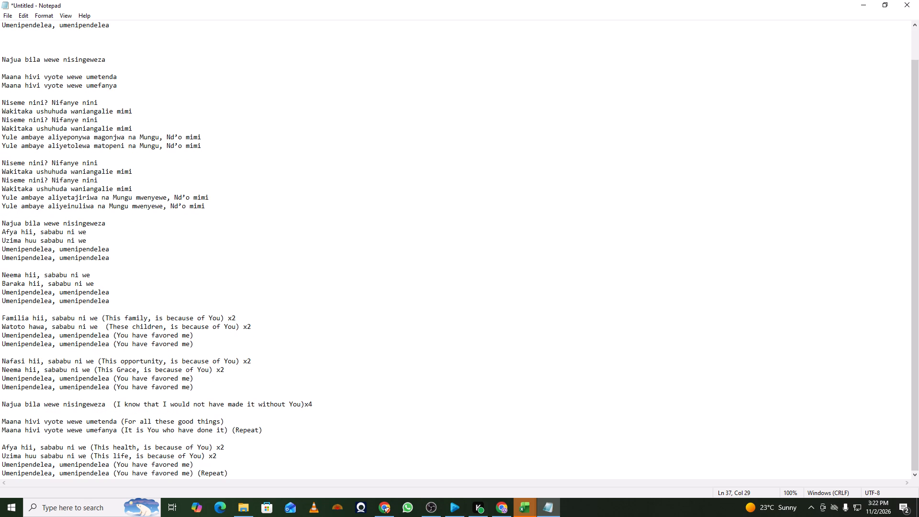
# Remove the English translations and "x2" marks from the "Familia hii" and "Watoto hawa" stanza, including its two "Umenipendelea" lines.
pyautogui.moveTo(100, 320); pyautogui.dragTo(253, 322)
pyautogui.press('BackSpace')
pyautogui.press('BackSpace')
pyautogui.moveTo(258, 326); pyautogui.dragTo(112, 326)
pyautogui.press('BackSpace')
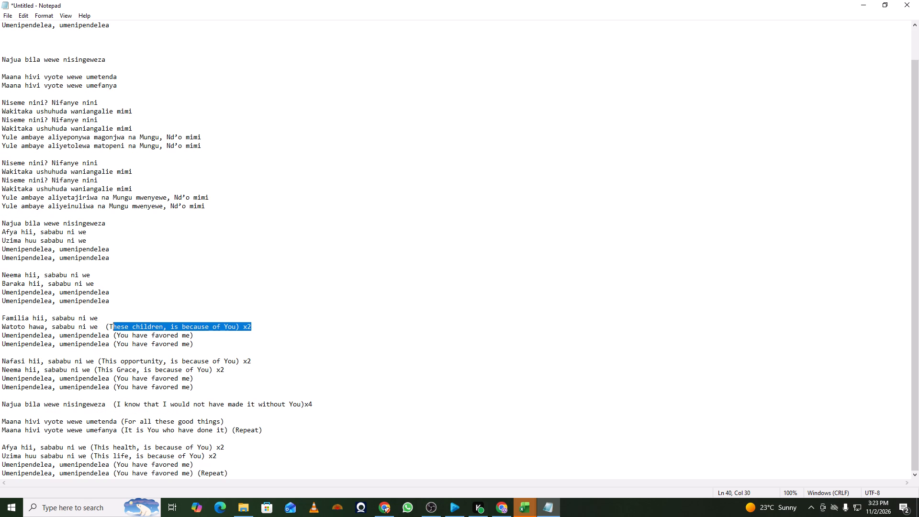
pyautogui.press('BackSpace')
pyautogui.press('BackSpace')
pyautogui.moveTo(112, 331); pyautogui.dragTo(177, 332)
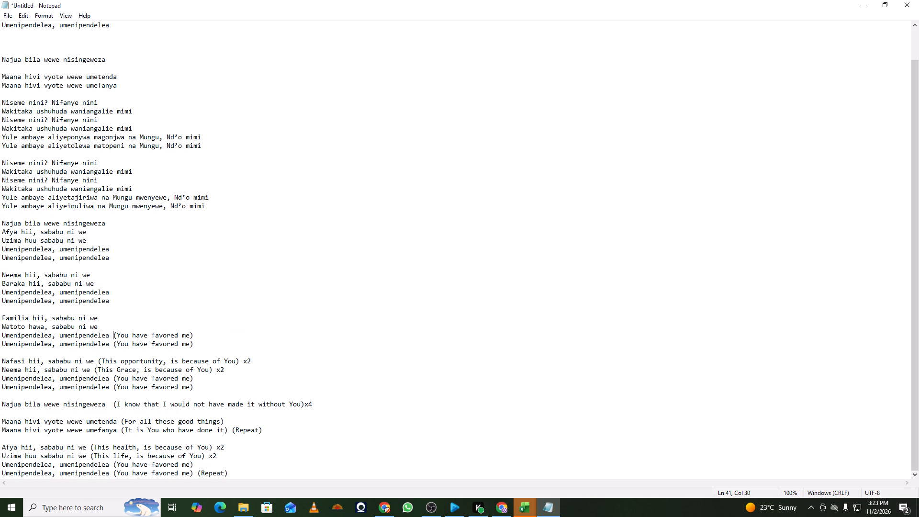
pyautogui.moveTo(177, 332); pyautogui.dragTo(196, 334)
pyautogui.press('BackSpace')
pyautogui.moveTo(198, 342); pyautogui.dragTo(112, 345)
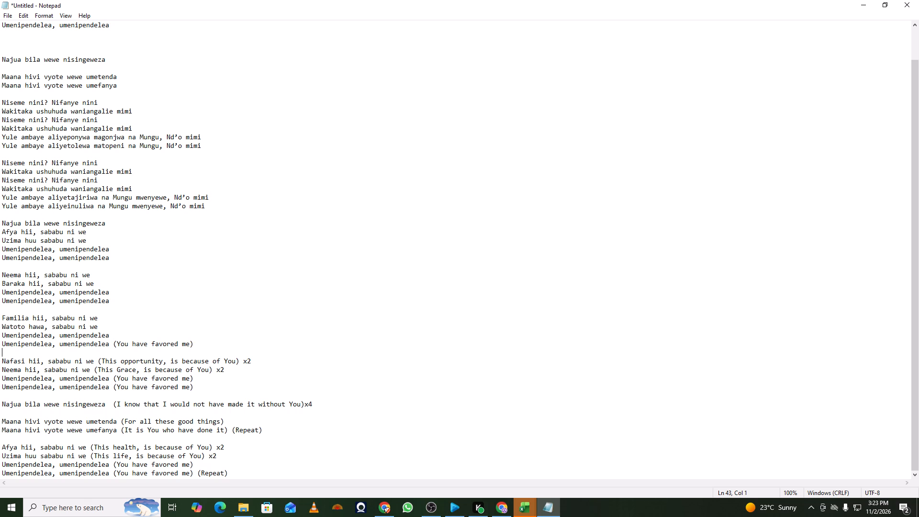
pyautogui.moveTo(112, 345); pyautogui.dragTo(116, 344)
pyautogui.press('BackSpace')
pyautogui.press('BackSpace')
# Remove the English translations and "x2" marks from the "Nafasi hii" and "Neema hii" stanza, including its two "Umenipendelea" lines.
pyautogui.scroll(-6, 185, 308)
pyautogui.moveTo(98, 361); pyautogui.dragTo(257, 365)
pyautogui.press('BackSpace')
pyautogui.press('BackSpace')
pyautogui.moveTo(230, 368); pyautogui.dragTo(108, 370)
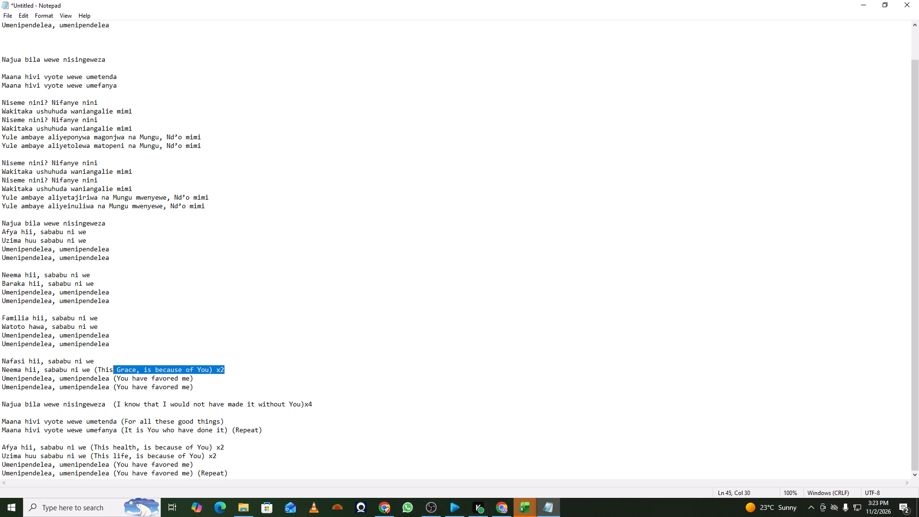
pyautogui.moveTo(108, 370); pyautogui.dragTo(98, 372)
pyautogui.press('BackSpace')
pyautogui.press('BackSpace')
pyautogui.press('BackSpace')
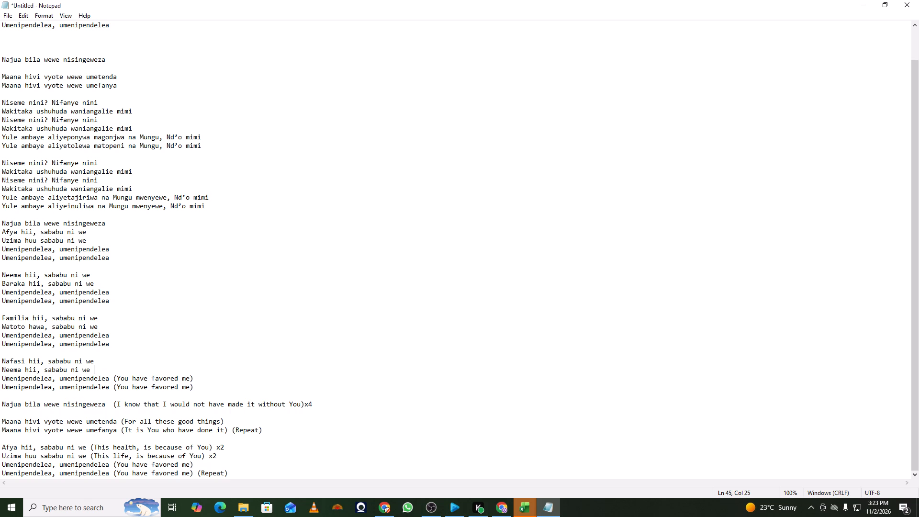
pyautogui.moveTo(112, 378); pyautogui.dragTo(208, 380)
pyautogui.press('BackSpace')
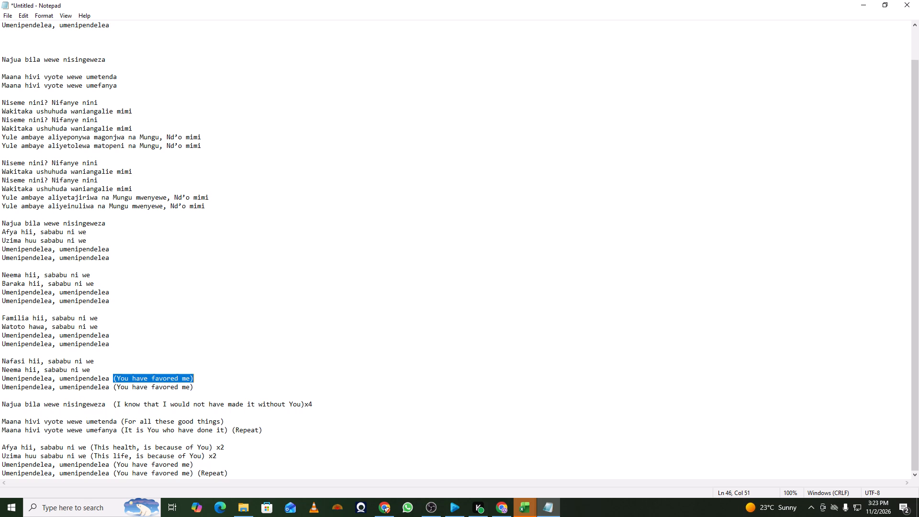
pyautogui.press('BackSpace')
pyautogui.moveTo(204, 386); pyautogui.dragTo(115, 391)
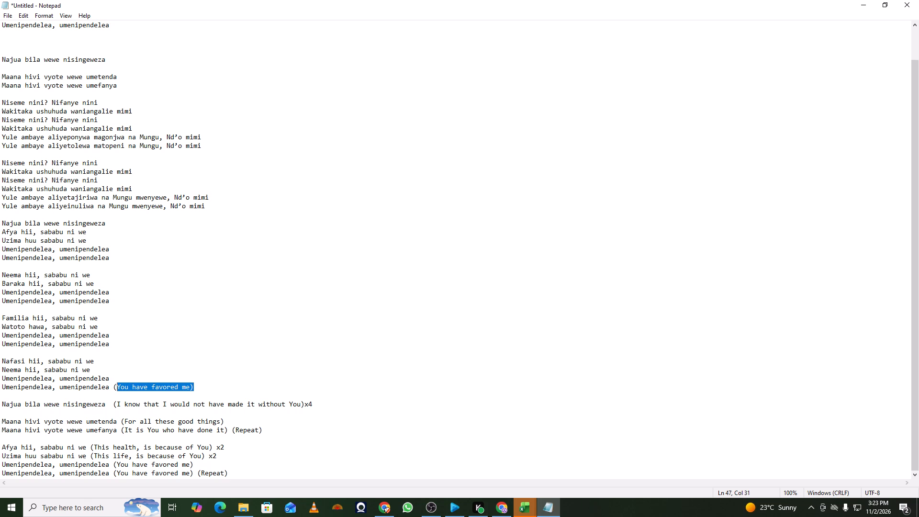
pyautogui.moveTo(115, 391); pyautogui.dragTo(115, 387)
pyautogui.press('BackSpace')
pyautogui.press('BackSpace')
pyautogui.press('BackSpace')
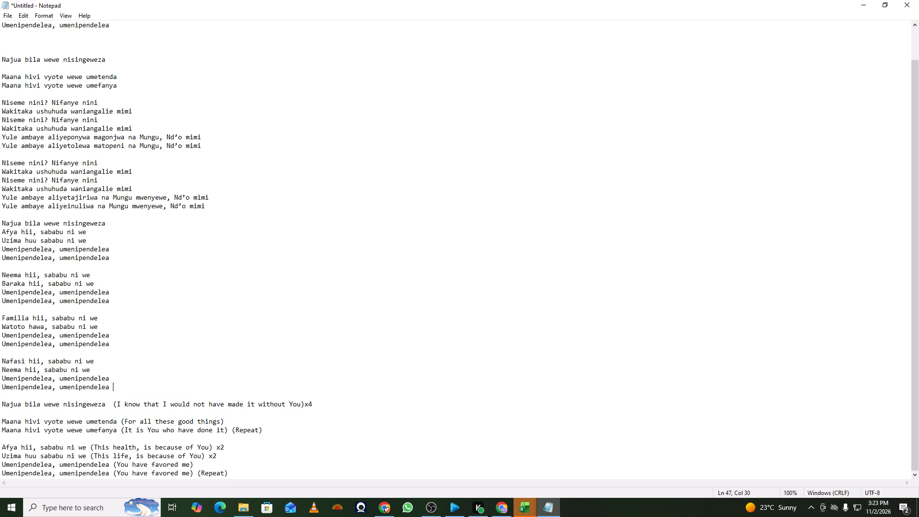
# Delete the translation and "x4" from the last "Najua bila wewe nisingeweza" line, along with the blank line below it.
pyautogui.scroll(-8, 221, 310)
pyautogui.moveTo(110, 404); pyautogui.dragTo(133, 404)
pyautogui.moveTo(133, 404); pyautogui.dragTo(324, 410)
pyautogui.press('BackSpace')
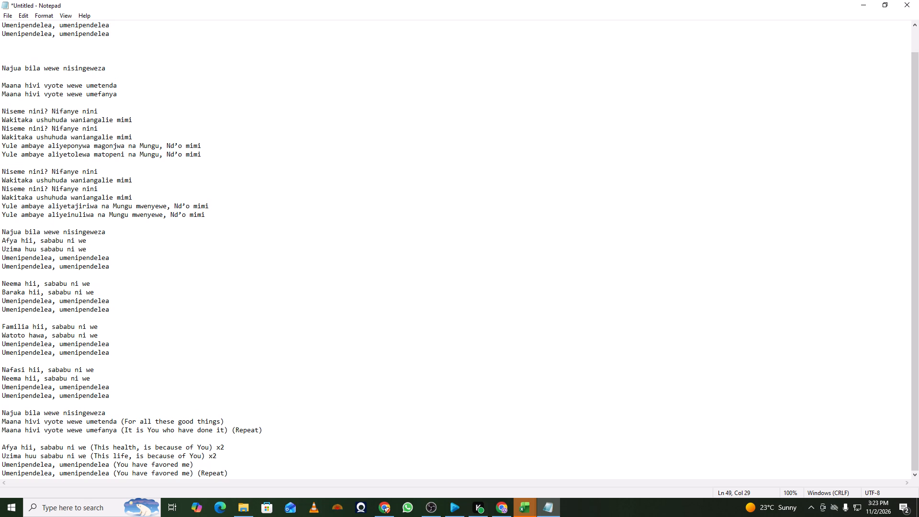
pyautogui.hotkey('ctrl', 'z')
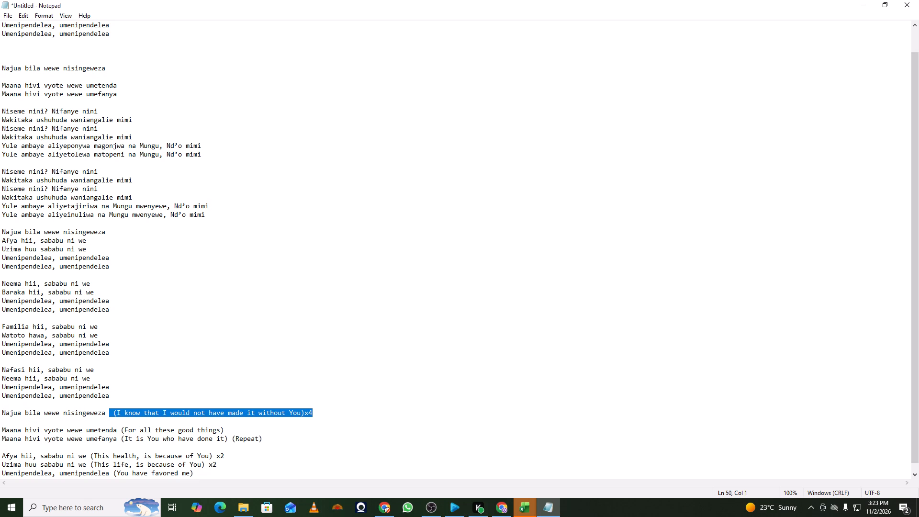
pyautogui.press('BackSpace')
# Delete the translations and the "(Repeat)" mark from the last two "Maana hivi vyote wewe" lines.
pyautogui.moveTo(120, 420); pyautogui.dragTo(133, 421)
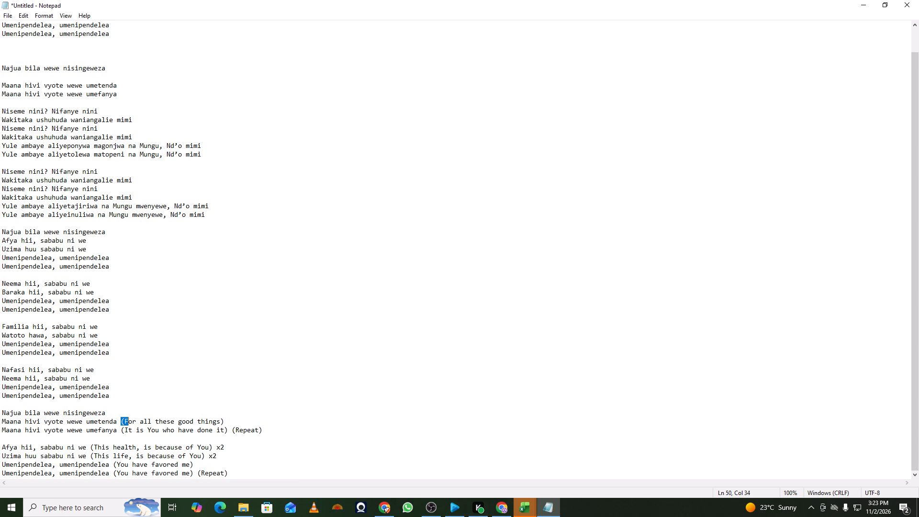
pyautogui.moveTo(133, 421); pyautogui.dragTo(237, 422)
pyautogui.press('BackSpace')
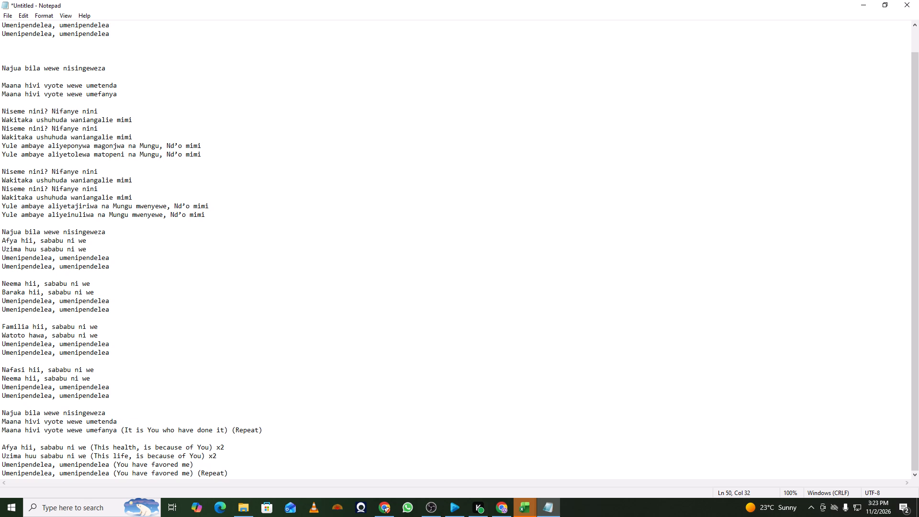
pyautogui.moveTo(122, 431); pyautogui.dragTo(268, 429)
pyautogui.press('BackSpace')
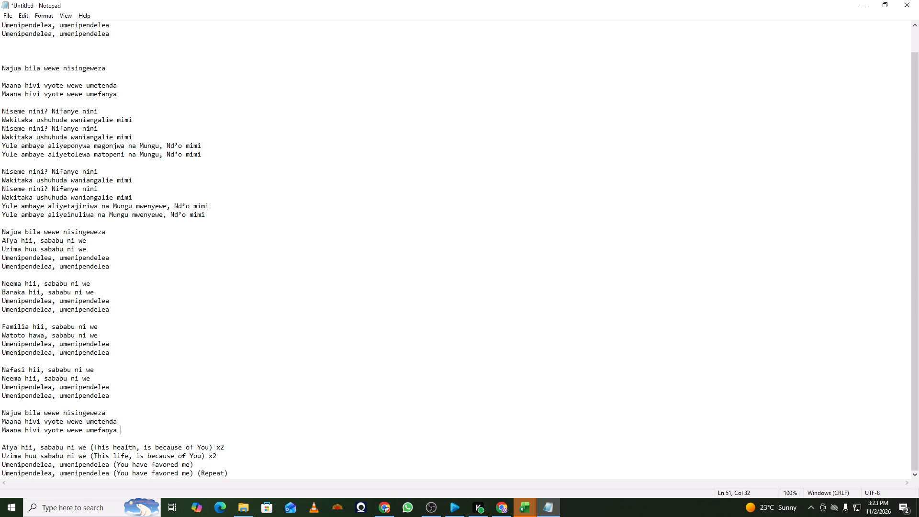
# Remove the translations, "x2" marks and "(Repeat)" from the final "Afya hii" stanza, including its two "Umenipendelea" lines.
pyautogui.moveTo(90, 447); pyautogui.dragTo(232, 445)
pyautogui.press('BackSpace')
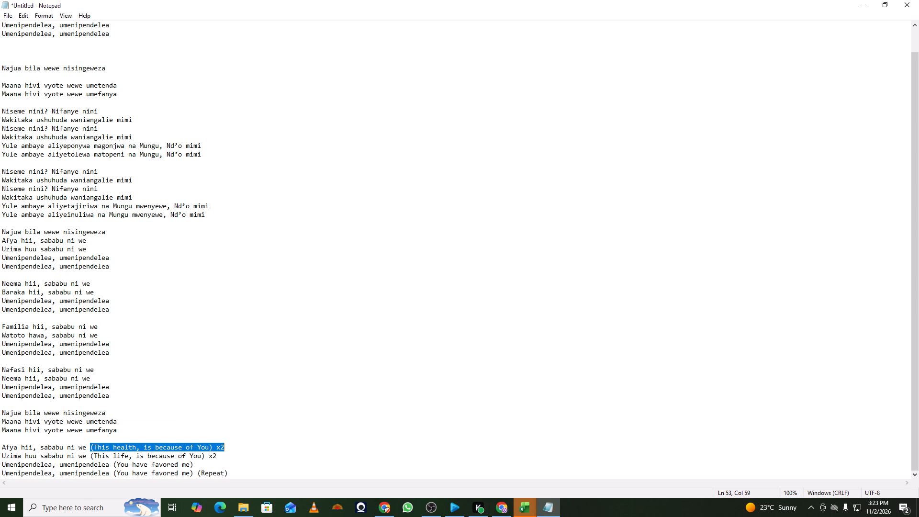
pyautogui.press('BackSpace')
pyautogui.moveTo(91, 456); pyautogui.dragTo(224, 454)
pyautogui.press('BackSpace')
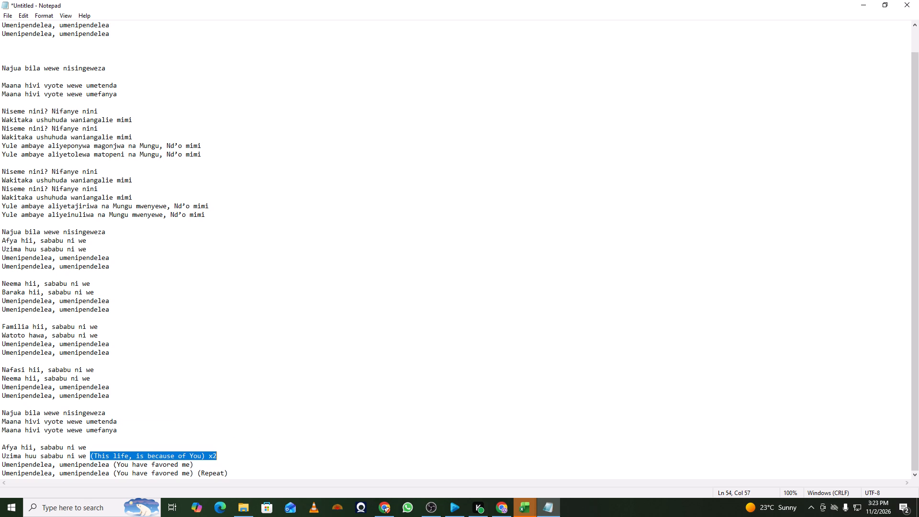
pyautogui.press('BackSpace')
pyautogui.moveTo(113, 465); pyautogui.dragTo(197, 460)
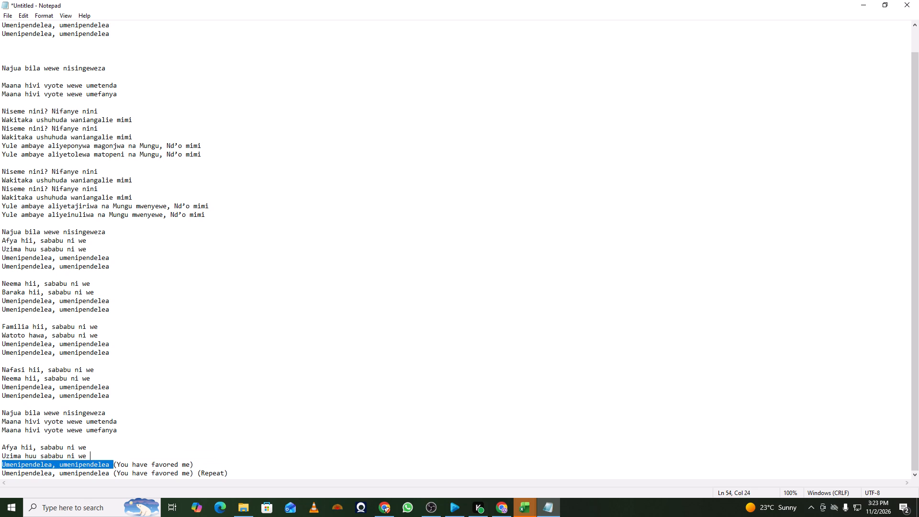
pyautogui.moveTo(197, 460); pyautogui.dragTo(199, 462)
pyautogui.press('BackSpace')
pyautogui.press('BackSpace')
pyautogui.moveTo(112, 475); pyautogui.dragTo(113, 475)
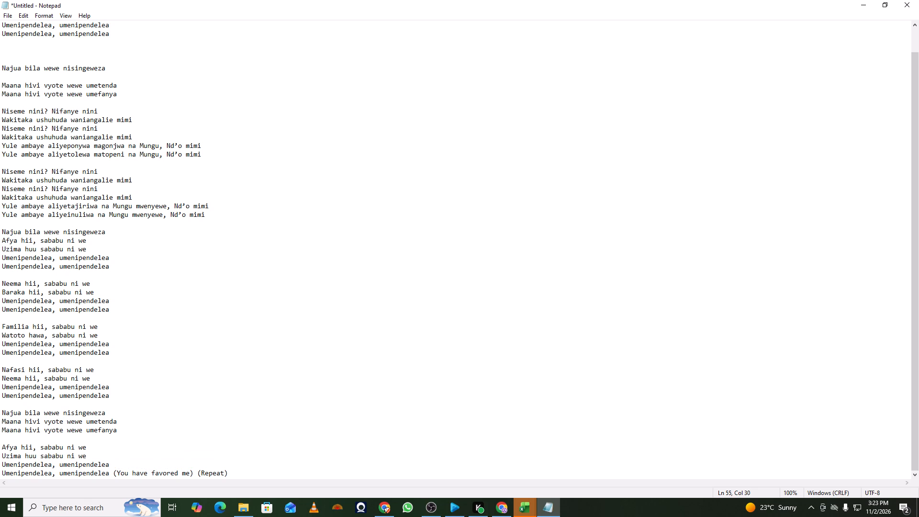
pyautogui.moveTo(113, 475); pyautogui.dragTo(239, 473)
pyautogui.press('BackSpace')
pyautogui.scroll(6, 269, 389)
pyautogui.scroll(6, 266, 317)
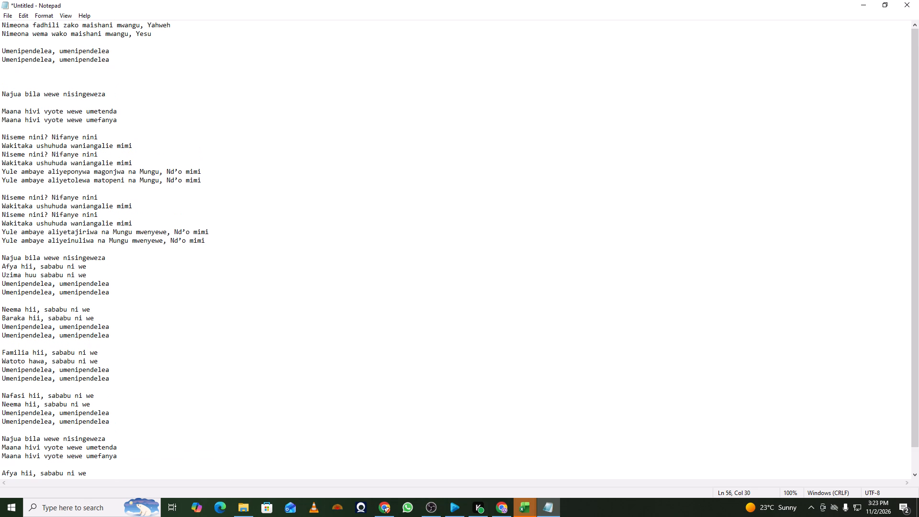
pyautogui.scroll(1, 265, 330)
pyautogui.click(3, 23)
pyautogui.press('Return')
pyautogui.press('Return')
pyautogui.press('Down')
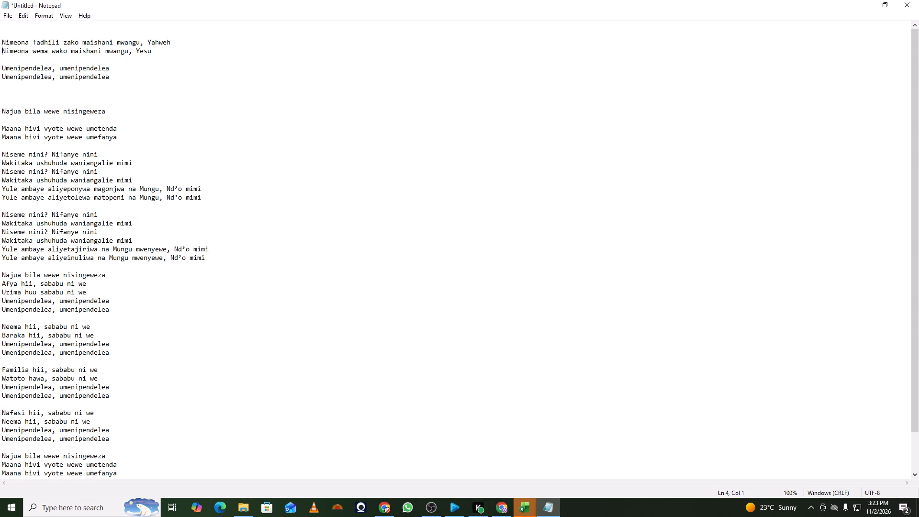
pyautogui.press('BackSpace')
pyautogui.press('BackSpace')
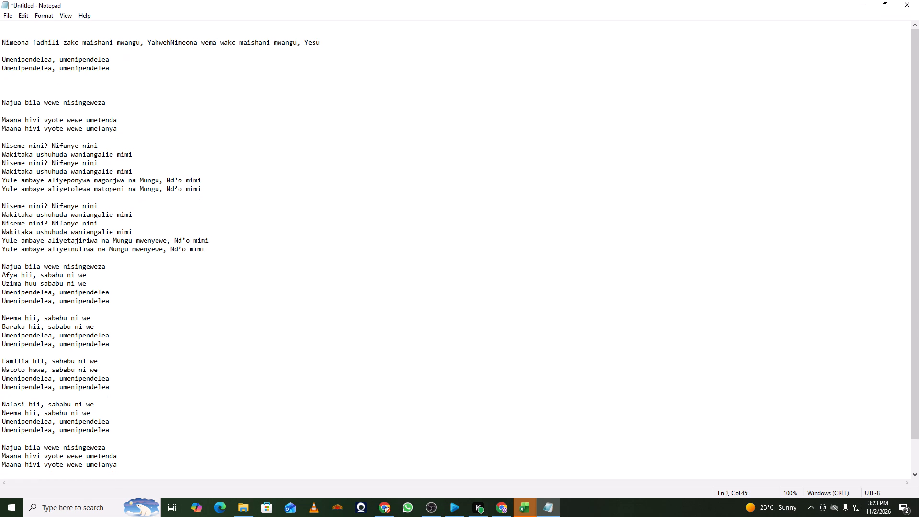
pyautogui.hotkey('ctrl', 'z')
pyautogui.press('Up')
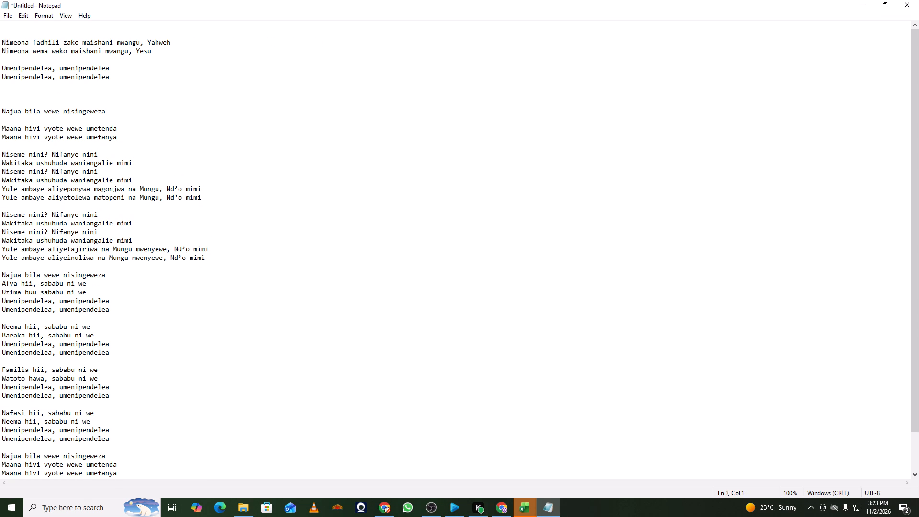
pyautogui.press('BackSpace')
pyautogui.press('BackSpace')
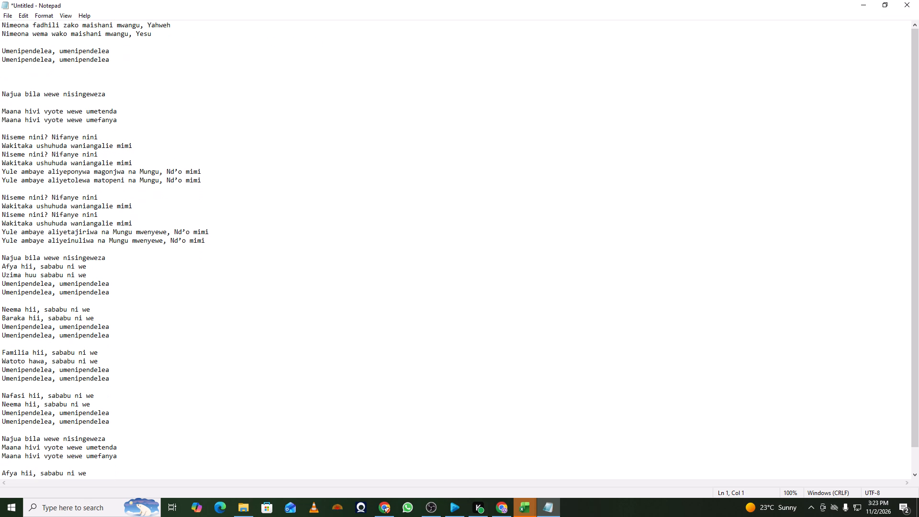
# Insert two blank lines between the two opening "Nimeona" lines and between the first pair of "Umenipendelea" lines.
pyautogui.press('Down')
pyautogui.press('Return')
pyautogui.press('Return')
pyautogui.press('Down')
pyautogui.press('Down')
pyautogui.press('Down')
pyautogui.press('Return')
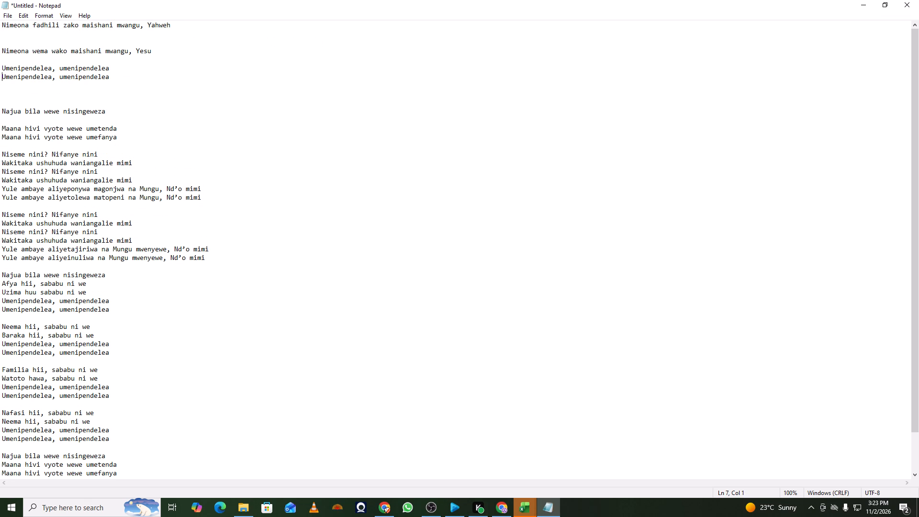
pyautogui.press('Return')
# Leave two blank lines above each of the first "Maana hivi vyote wewe umetenda" and "umefanya" lines.
pyautogui.press('Down')
pyautogui.press('Down')
pyautogui.press('Down')
pyautogui.press('Down')
pyautogui.press('Down')
pyautogui.press('Down')
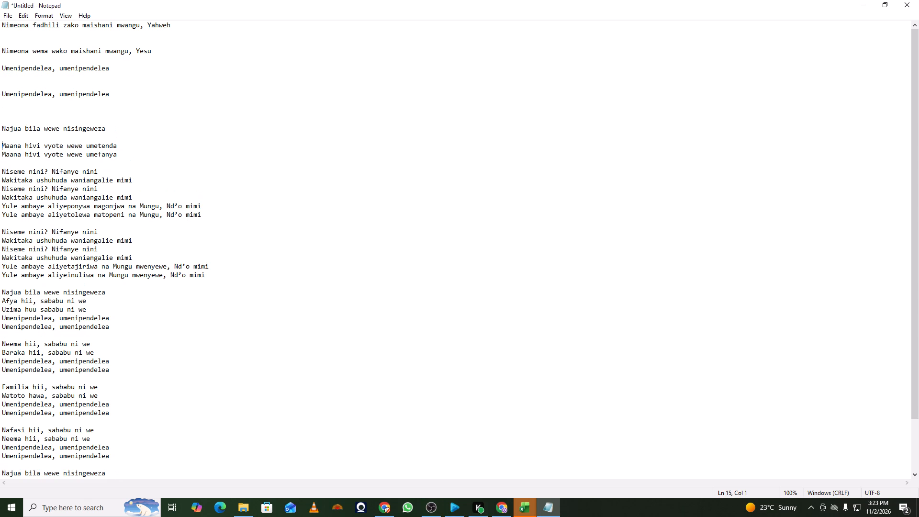
pyautogui.press('Return')
pyautogui.press('Down')
pyautogui.press('Return')
pyautogui.press('Return')
# Leave two blank lines above each "Niseme nini" and "Wakitaka ushuhuda" line in the first "Niseme nini" stanza.
pyautogui.press('Down')
pyautogui.press('Down')
pyautogui.press('Return')
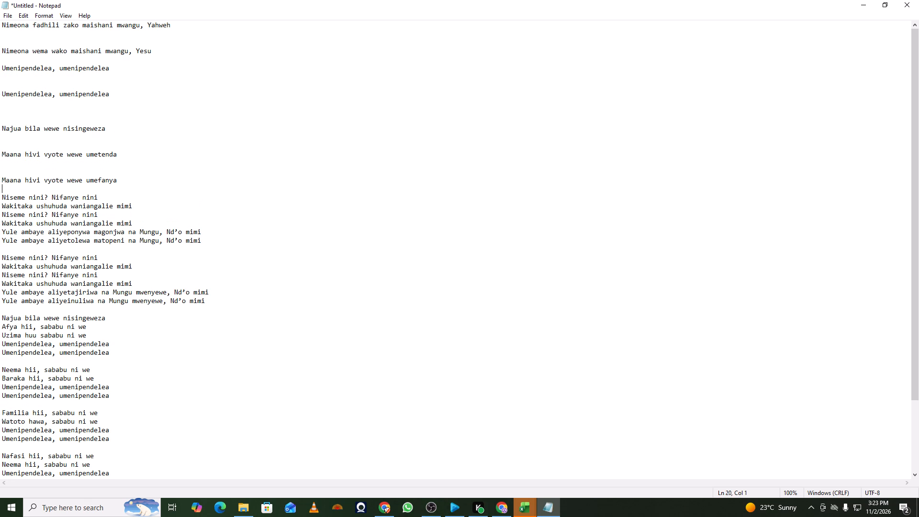
pyautogui.press('Down')
pyautogui.press('Return')
pyautogui.press('Return')
pyautogui.press('Down')
pyautogui.press('Return')
pyautogui.press('Return')
pyautogui.press('Down')
pyautogui.press('Return')
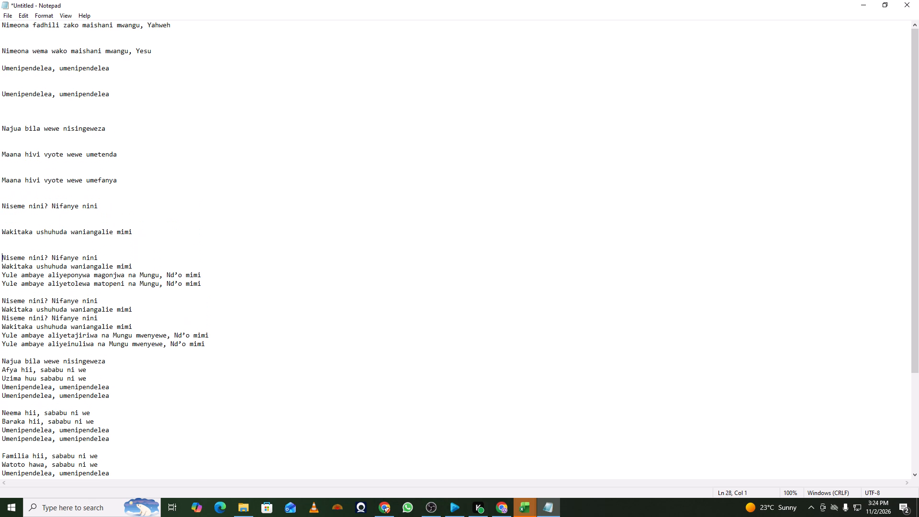
pyautogui.press('Return')
# Insert two blank lines above each of the "Yule ambaye aliyeponywa" and "Yule ambaye aliyetolewa" lines.
pyautogui.press('Down')
pyautogui.press('Return')
pyautogui.press('Return')
pyautogui.press('Down')
pyautogui.press('Return')
pyautogui.press('Return')
# Leave two blank lines above and below the opening "Niseme nini" line of the second "Niseme nini" stanza.
pyautogui.press('Down')
pyautogui.press('Down')
pyautogui.press('Down')
pyautogui.press('Return')
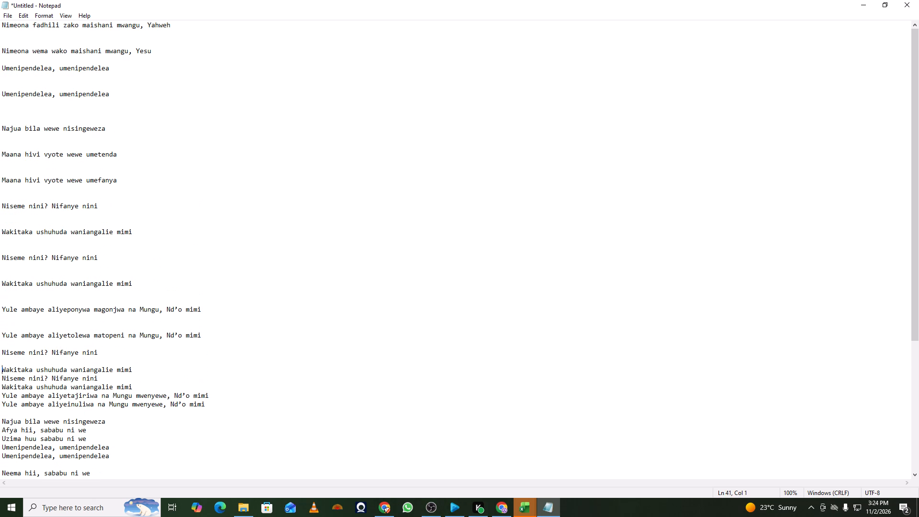
pyautogui.press('Return')
pyautogui.press('Up')
pyautogui.press('Up')
pyautogui.press('Up')
pyautogui.press('Return')
# Insert two blank lines above the repeated "Niseme nini" and "Wakitaka ushuhuda" lines in the second stanza.
pyautogui.press('Down')
pyautogui.press('Down')
pyautogui.press('Down')
pyautogui.press('Down')
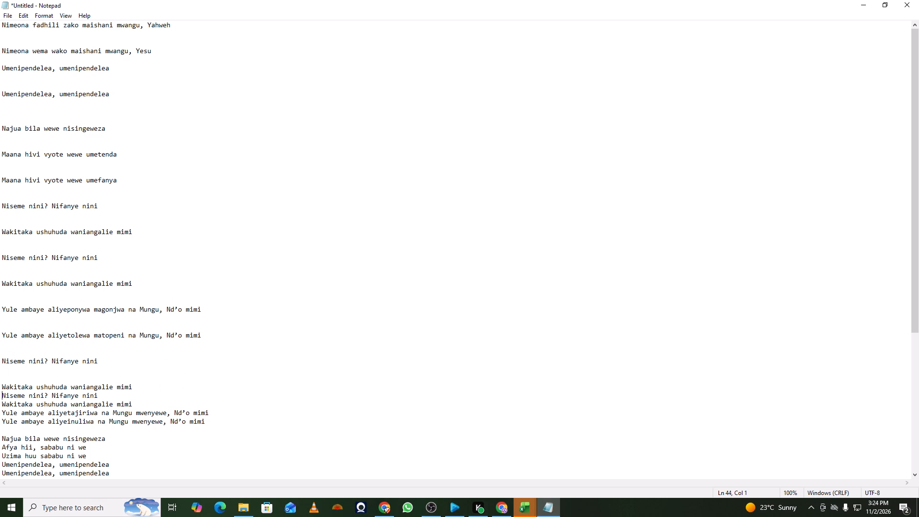
pyautogui.press('Return')
pyautogui.press('Return')
pyautogui.press('Down')
pyautogui.press('Return')
pyautogui.press('Return')
# Insert two blank lines above each of the "Yule ambaye aliyetajiriwa" and "Yule ambaye aliyeinuliwa" lines.
pyautogui.press('Down')
pyautogui.press('Return')
pyautogui.press('Return')
pyautogui.press('Down')
pyautogui.press('Return')
pyautogui.press('Down')
pyautogui.press('Up')
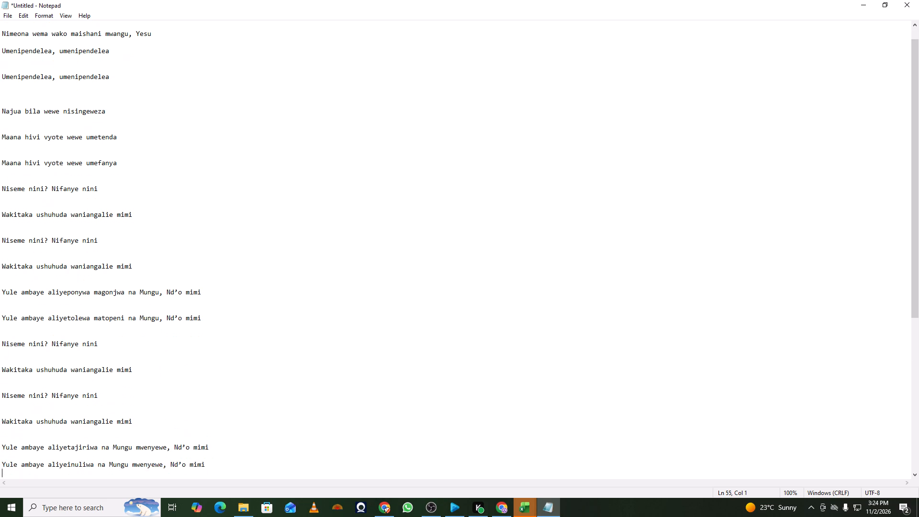
pyautogui.press('Return')
# Leave two blank lines above each of the second "Najua bila wewe", first "Afya hii" and first "Uzima huu" lines.
pyautogui.press('Down')
pyautogui.press('Down')
pyautogui.press('Down')
pyautogui.press('Down')
pyautogui.press('Up')
pyautogui.press('Up')
pyautogui.press('Return')
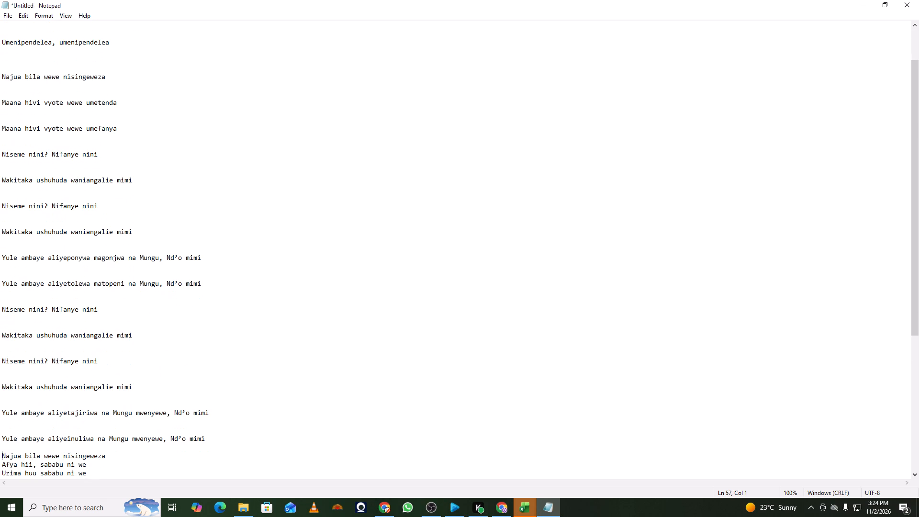
pyautogui.press('Down')
pyautogui.press('Return')
pyautogui.press('Return')
pyautogui.press('Down')
pyautogui.press('Return')
pyautogui.press('Return')
# Insert two blank lines above each of the two "Umenipendelea" lines in the first "Afya hii" stanza.
pyautogui.press('Down')
pyautogui.press('Return')
pyautogui.press('Return')
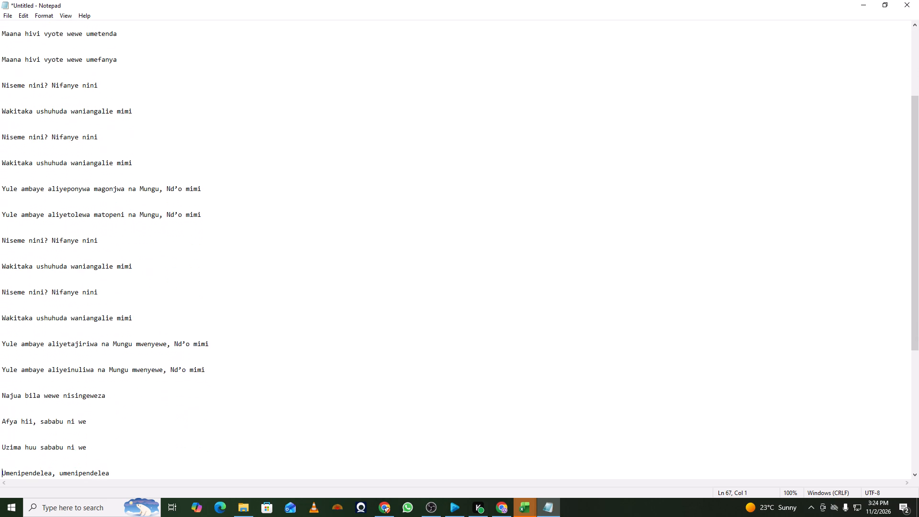
pyautogui.press('Down')
pyautogui.press('Down')
pyautogui.press('Up')
pyautogui.press('Return')
pyautogui.press('Return')
# Leave two blank lines above each of the first "Neema hii" and "Baraka hii" lines.
pyautogui.press('Down')
pyautogui.press('Down')
pyautogui.press('Down')
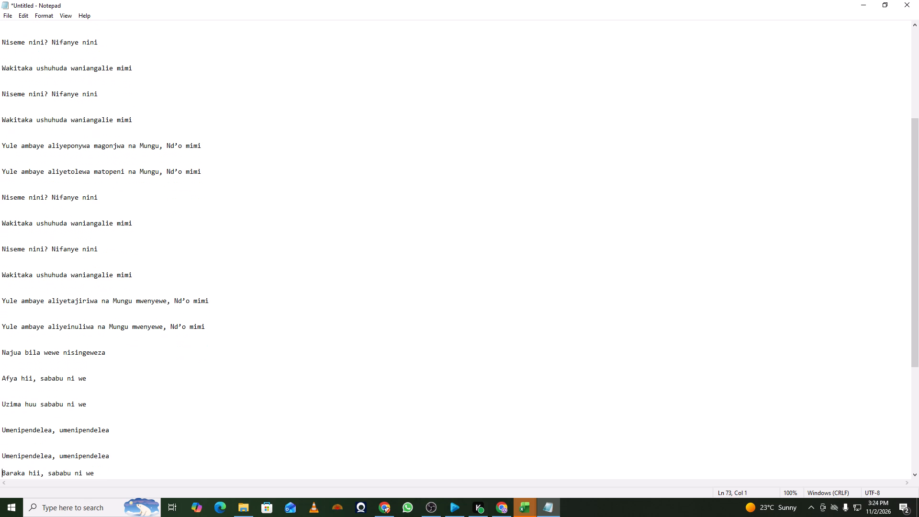
pyautogui.press('Down')
pyautogui.press('Up')
pyautogui.press('Up')
pyautogui.press('Return')
pyautogui.press('Down')
pyautogui.press('Return')
pyautogui.press('Return')
# Insert two blank lines above each of the two "Umenipendelea" lines that follow "Baraka hii".
pyautogui.press('Down')
pyautogui.press('Return')
pyautogui.press('Return')
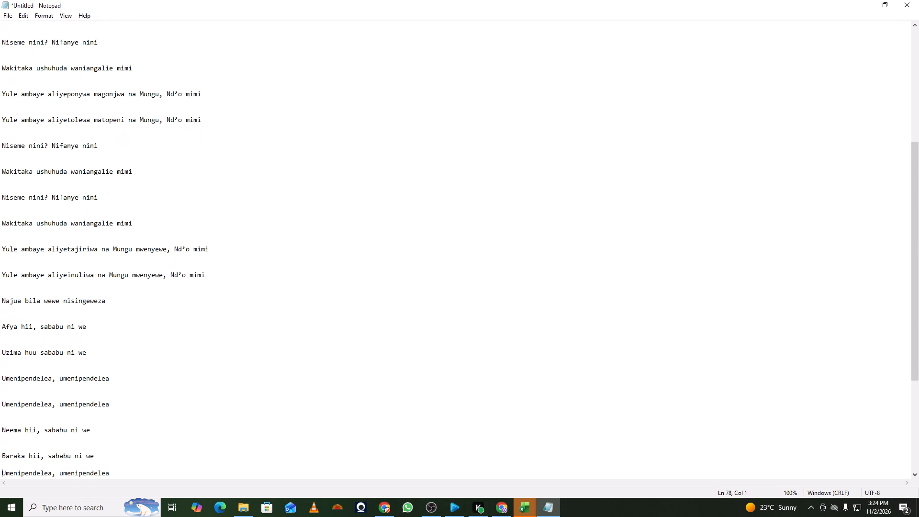
pyautogui.press('Down')
pyautogui.press('Return')
pyautogui.press('Down')
pyautogui.press('Down')
pyautogui.press('Up')
pyautogui.press('Up')
pyautogui.press('Return')
# Insert two blank lines above the "Watoto hawa" line.
pyautogui.press('Down')
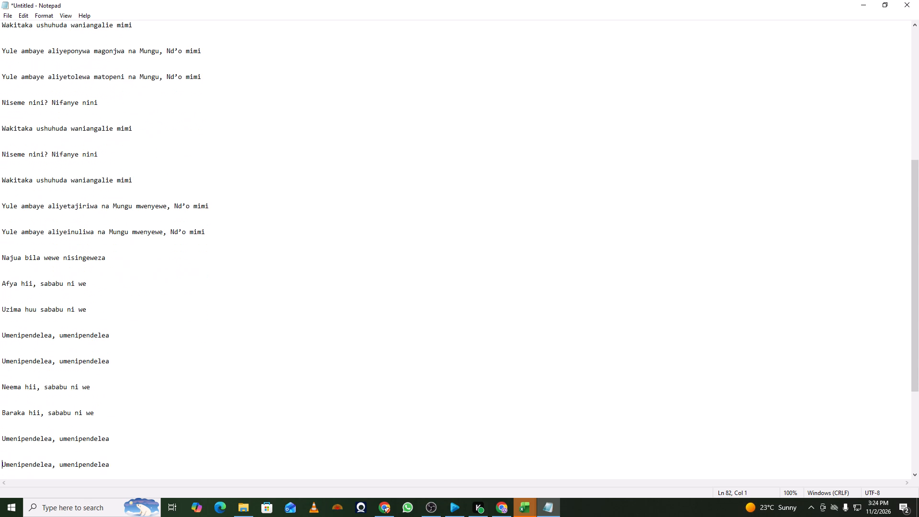
pyautogui.press('Down')
pyautogui.press('Down')
pyautogui.press('Return')
pyautogui.press('Return')
# Insert two blank lines above each of the two "Umenipendelea" lines that follow "Watoto hawa".
pyautogui.press('Down')
pyautogui.press('Down')
pyautogui.press('Down')
pyautogui.press('Up')
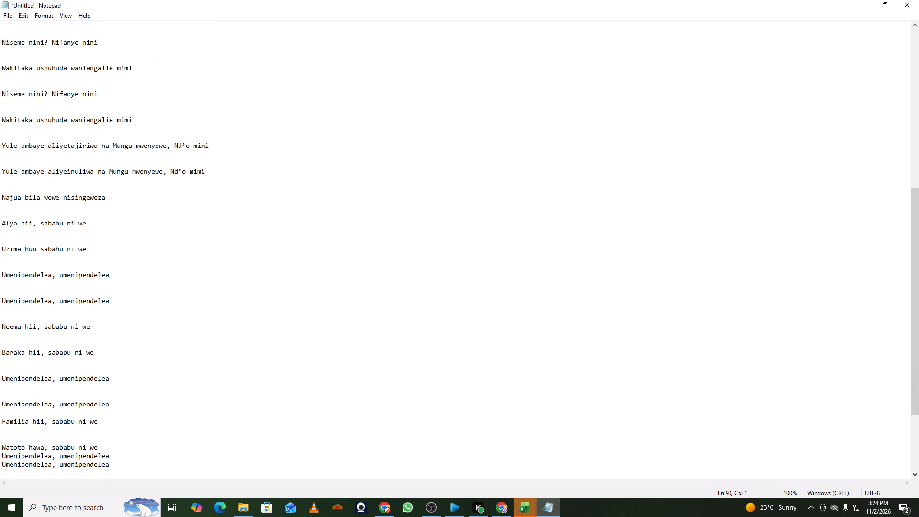
pyautogui.press('Up')
pyautogui.press('Up')
pyautogui.press('Down')
pyautogui.press('Return')
pyautogui.press('Return')
pyautogui.press('Down')
pyautogui.press('Return')
pyautogui.press('Return')
# Add a second blank line above the "Nafasi hii" line.
pyautogui.press('Down')
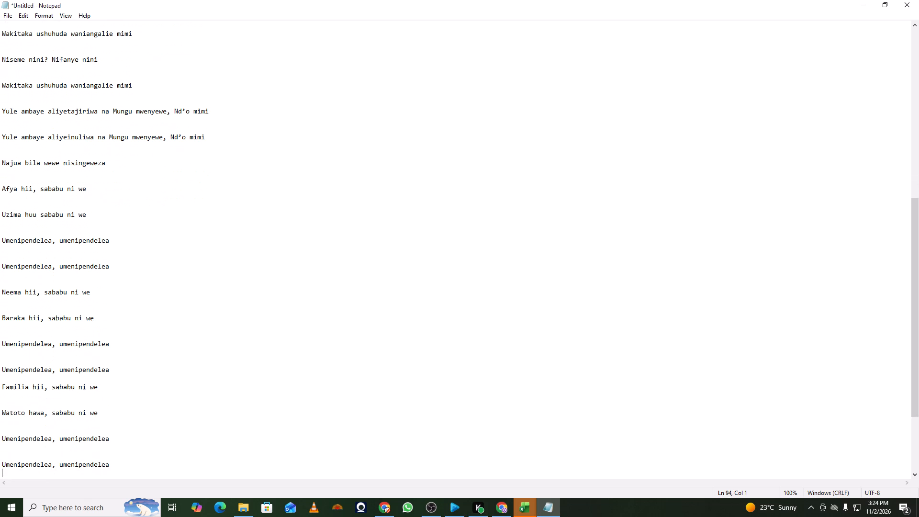
pyautogui.press('Down')
pyautogui.press('Down')
pyautogui.press('Up')
pyautogui.press('Return')
# Go back to the "Familia hii" line and add the missing second blank line above it.
pyautogui.press('Down')
pyautogui.press('Up')
pyautogui.press('Up')
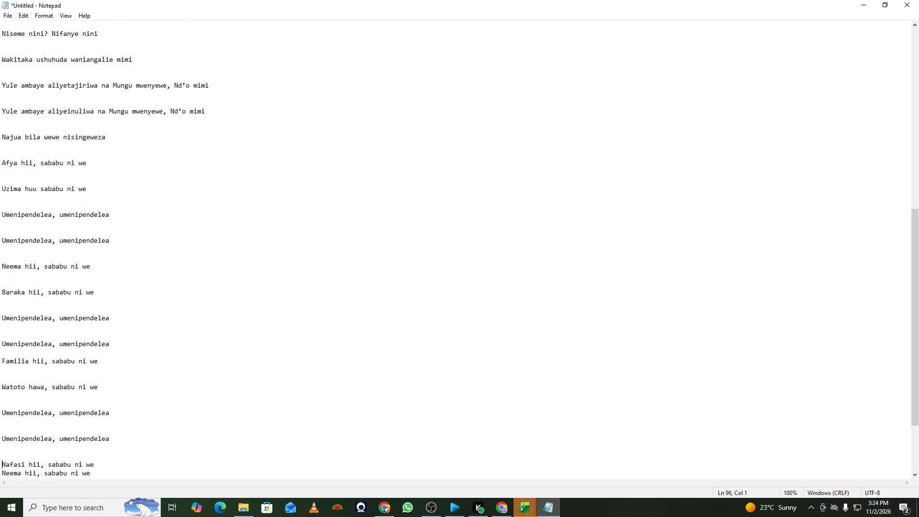
pyautogui.press('Up')
pyautogui.press('Up')
pyautogui.press('Up')
pyautogui.press('Up')
pyautogui.press('Up')
pyautogui.press('Up')
pyautogui.press('Up')
pyautogui.press('Up')
pyautogui.press('Up')
pyautogui.press('Up')
pyautogui.press('Up')
pyautogui.press('Return')
# Insert two blank lines between the "Nafasi hii" line and the "Neema hii" line below it.
pyautogui.press('Down')
pyautogui.press('Down')
pyautogui.press('Down')
pyautogui.press('Down')
pyautogui.press('Down')
pyautogui.press('Down')
pyautogui.press('Down')
pyautogui.press('Down')
pyautogui.press('Down')
pyautogui.press('Down')
pyautogui.press('Down')
pyautogui.press('Down')
pyautogui.press('Down')
pyautogui.press('Down')
pyautogui.press('Down')
pyautogui.press('Down')
pyautogui.press('Down')
pyautogui.press('Down')
pyautogui.press('Down')
pyautogui.press('Down')
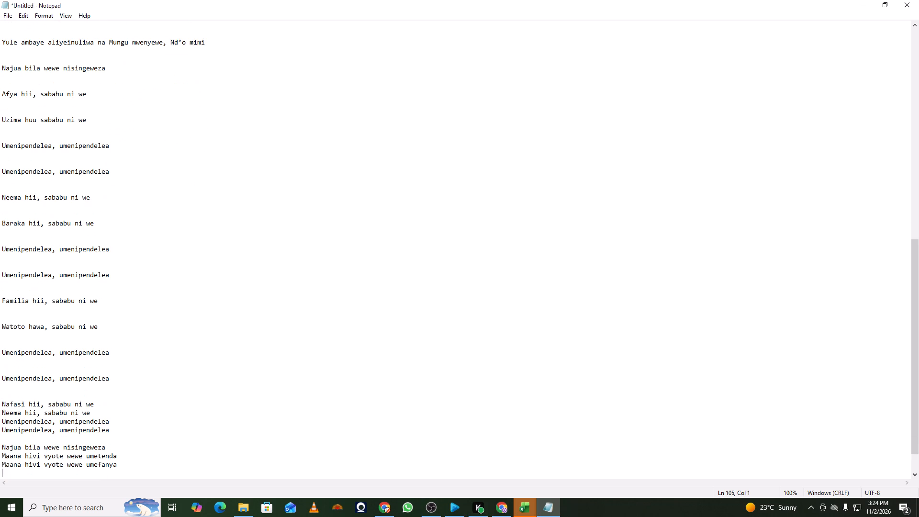
pyautogui.press('Up')
pyautogui.press('Up')
pyautogui.press('Up')
pyautogui.press('Up')
pyautogui.press('Up')
pyautogui.press('Up')
pyautogui.press('Up')
pyautogui.press('Up')
pyautogui.press('Down')
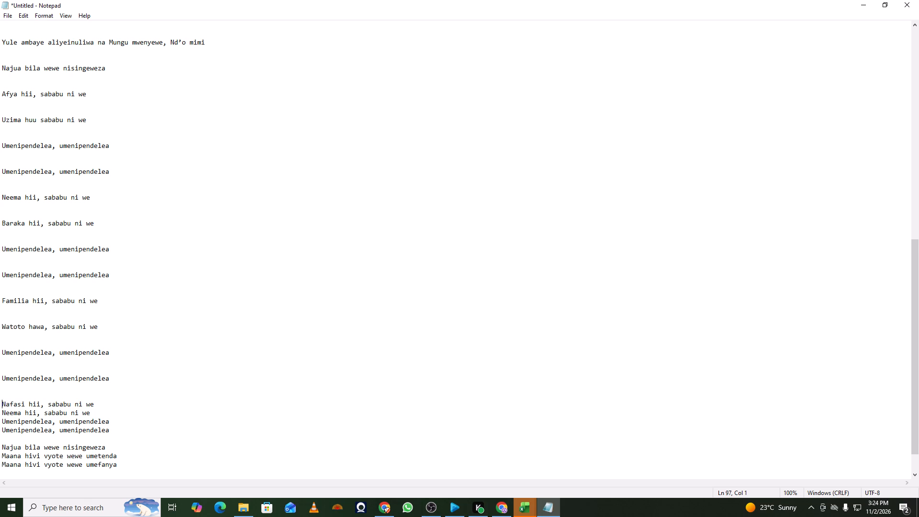
pyautogui.press('Return')
pyautogui.press('Return')
# Insert two blank lines above each of the two "Umenipendelea" lines in the "Nafasi hii" stanza.
pyautogui.press('Down')
pyautogui.press('Return')
pyautogui.press('Return')
pyautogui.press('Down')
pyautogui.press('Return')
pyautogui.press('Return')
# Add a second blank line above the last "Najua bila wewe nisingeweza" line.
pyautogui.press('Down')
pyautogui.press('Down')
pyautogui.press('Down')
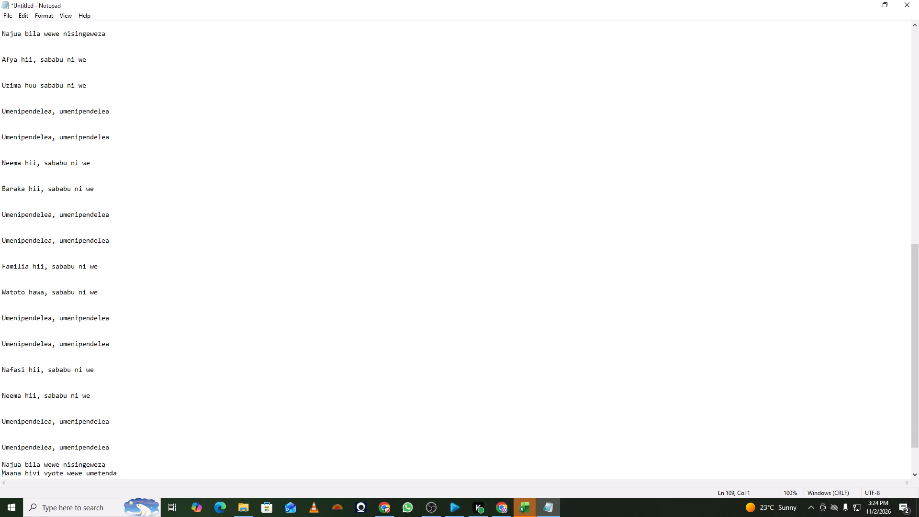
pyautogui.press('Up')
pyautogui.press('Return')
# Leave exactly two blank lines above each of the final "Maana hivi vyote wewe umetenda" and "Maana hivi vyote wewe umefanya" lines.
pyautogui.press('Down')
pyautogui.press('Return')
pyautogui.press('Return')
pyautogui.press('Return')
pyautogui.press('Up')
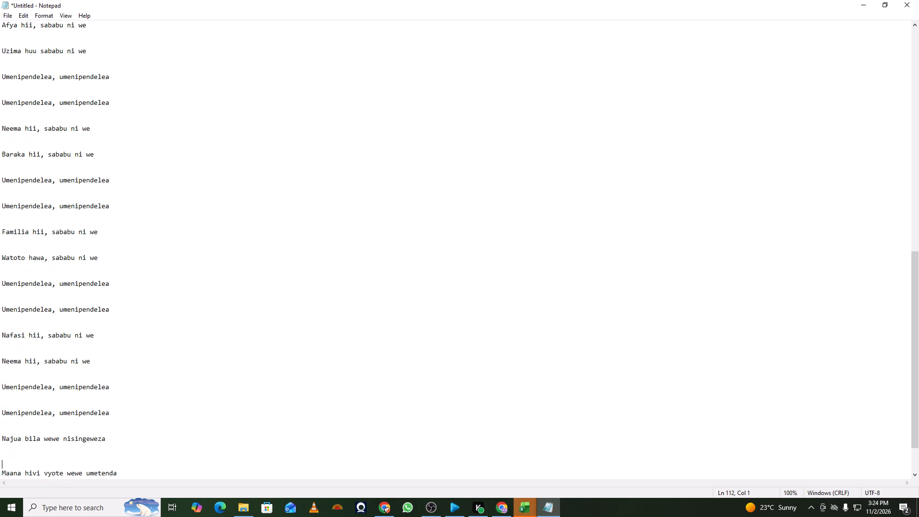
pyautogui.press('BackSpace')
pyautogui.press('Down')
pyautogui.press('Down')
pyautogui.press('\\')
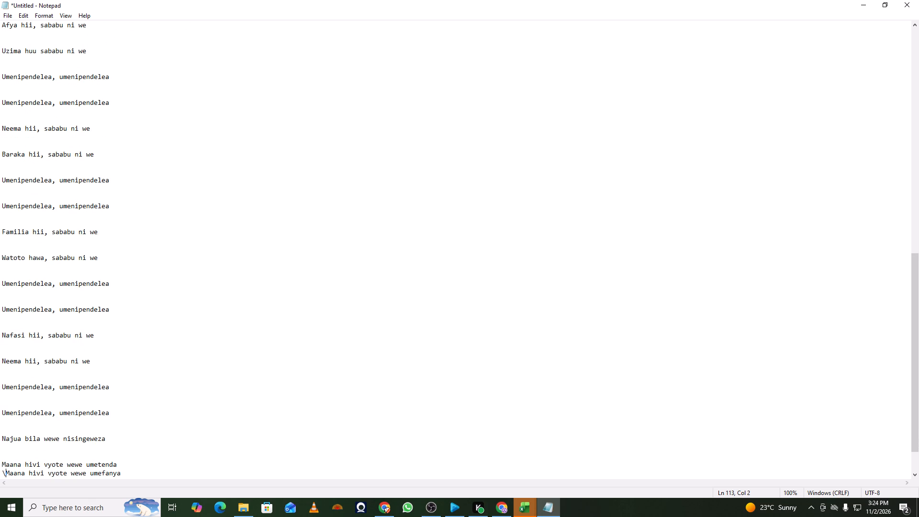
pyautogui.press('BackSpace')
pyautogui.press('Return')
pyautogui.press('Return')
# Leave two blank lines above each of the last "Afya hii" and "Uzima huu" lines.
pyautogui.press('Down')
pyautogui.press('Down')
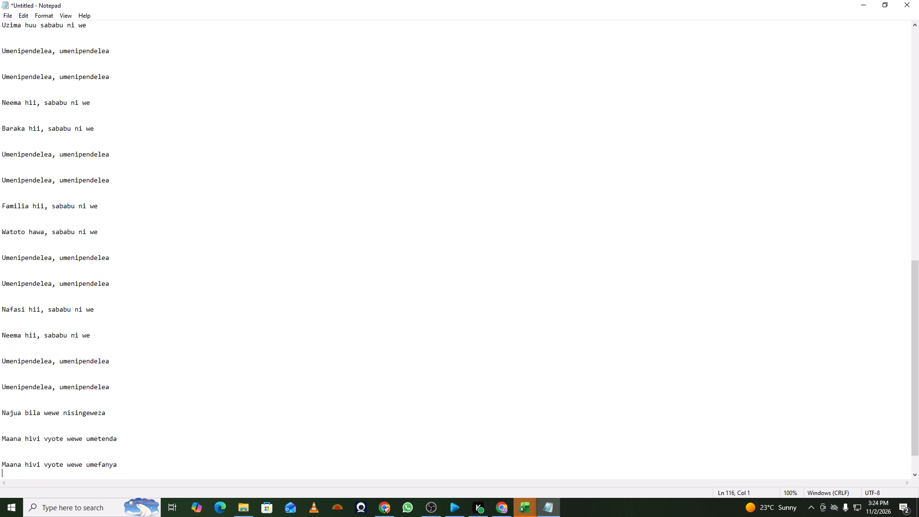
pyautogui.press('Down')
pyautogui.press('Up')
pyautogui.press('Return')
pyautogui.press('Down')
pyautogui.press('Return')
pyautogui.press('Return')
# Insert two blank lines above each of the two closing "Umenipendelea" lines at the end of the lyrics.
pyautogui.press('Down')
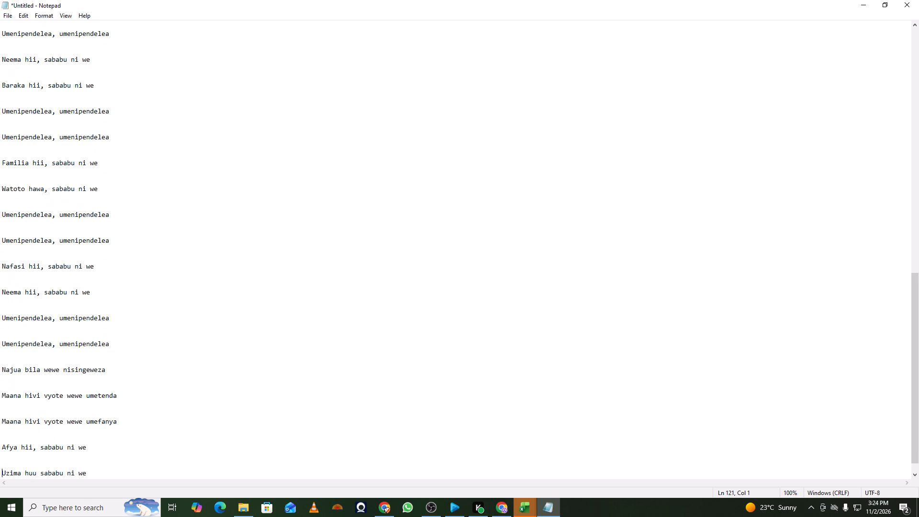
pyautogui.press('Return')
pyautogui.press('Return')
pyautogui.press('Down')
pyautogui.press('Down')
pyautogui.press('Down')
pyautogui.press('Return')
pyautogui.press('Return')
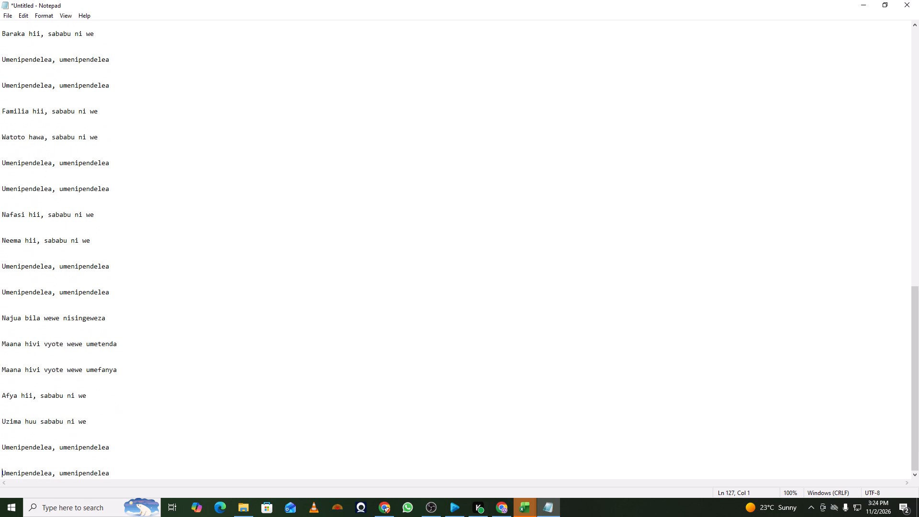
pyautogui.press('Down')
pyautogui.press('Down')
pyautogui.press('Down')
# Copy all the spaced lyrics from Notepad and paste them as the words of a new song in EasyWorship.
pyautogui.hotkey('ctrl', 'a')
pyautogui.hotkey('ctrl', 'c')
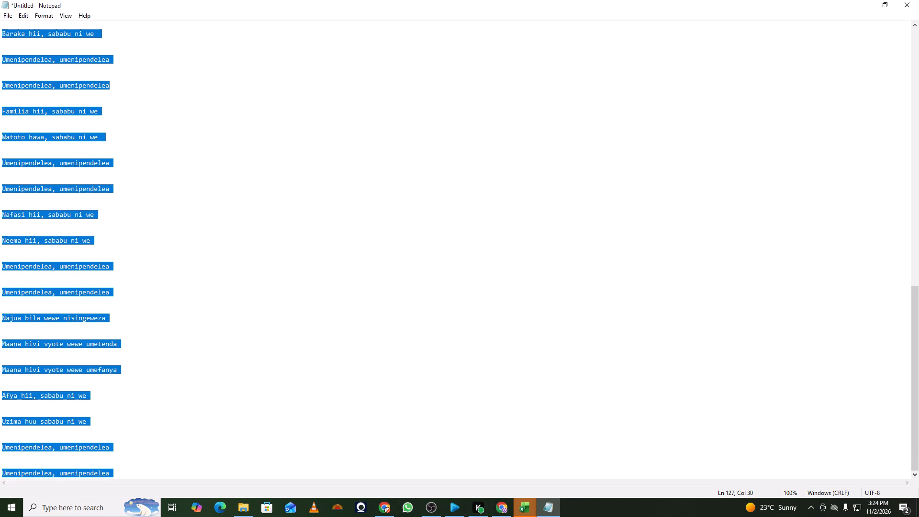
pyautogui.click(465, 510)
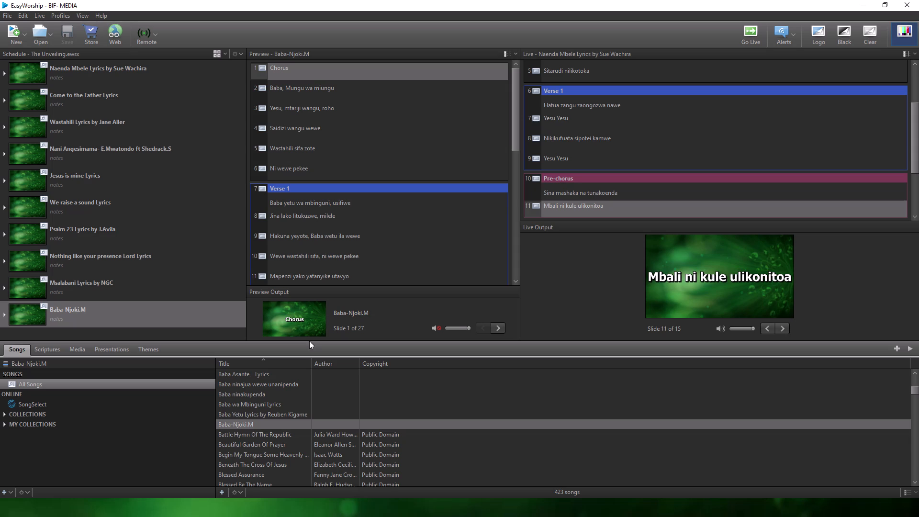
pyautogui.click(15, 38)
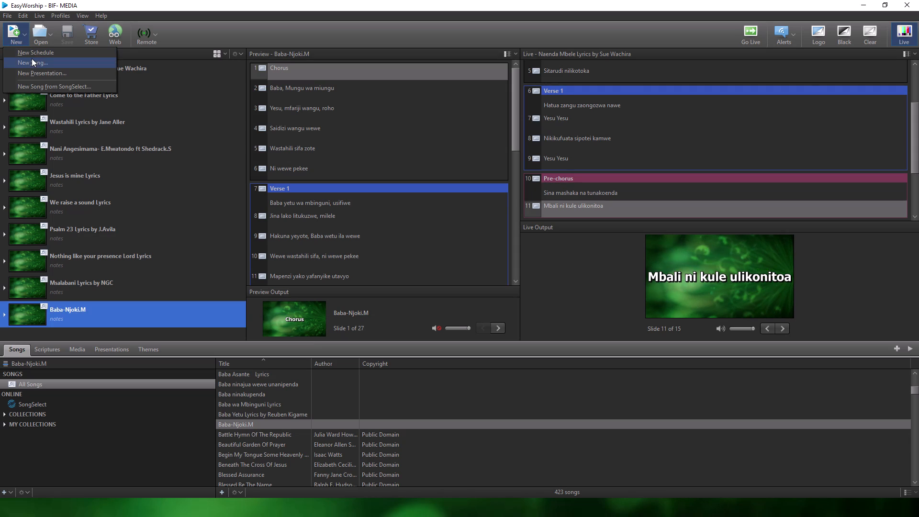
pyautogui.click(32, 58)
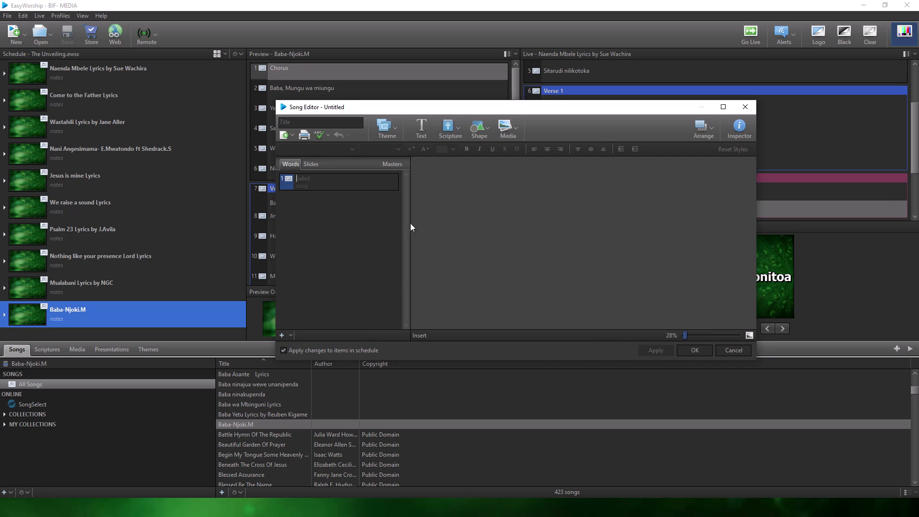
pyautogui.click(303, 185)
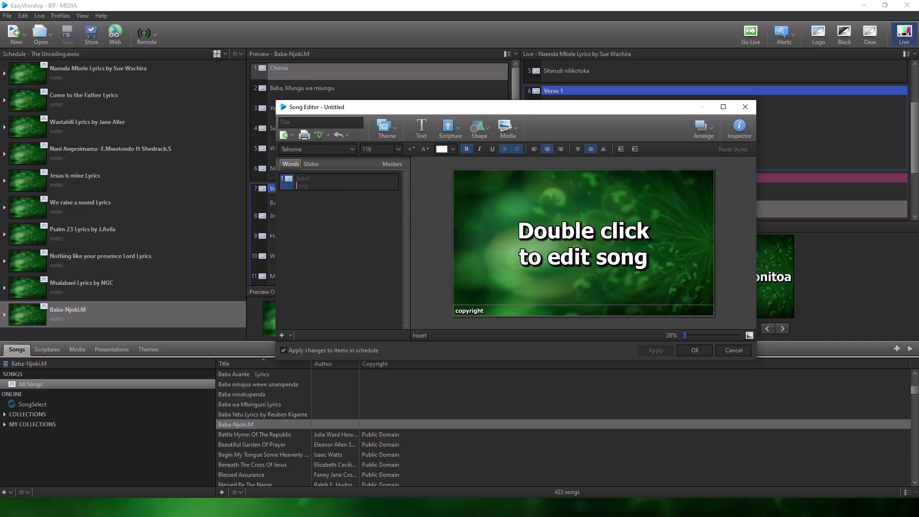
pyautogui.hotkey('ctrl', 'v')
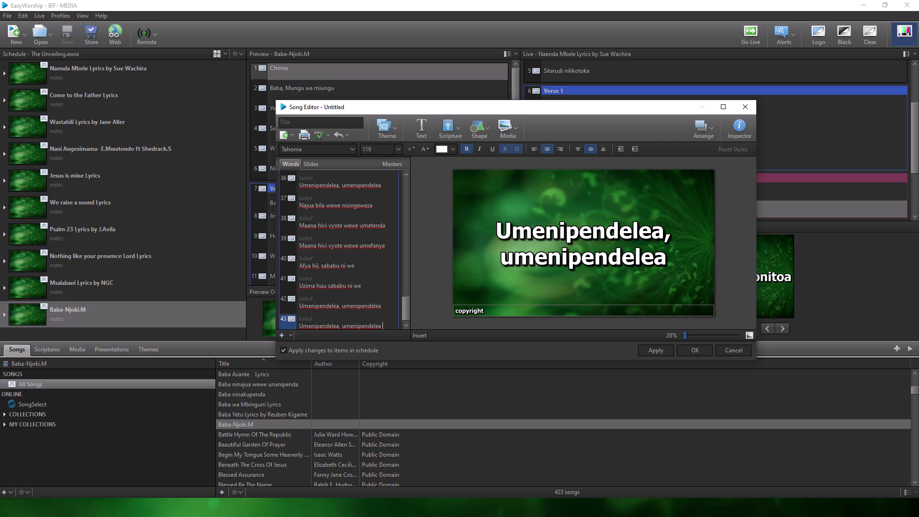
# Activate the new song's title field for entry.
pyautogui.click(309, 121)
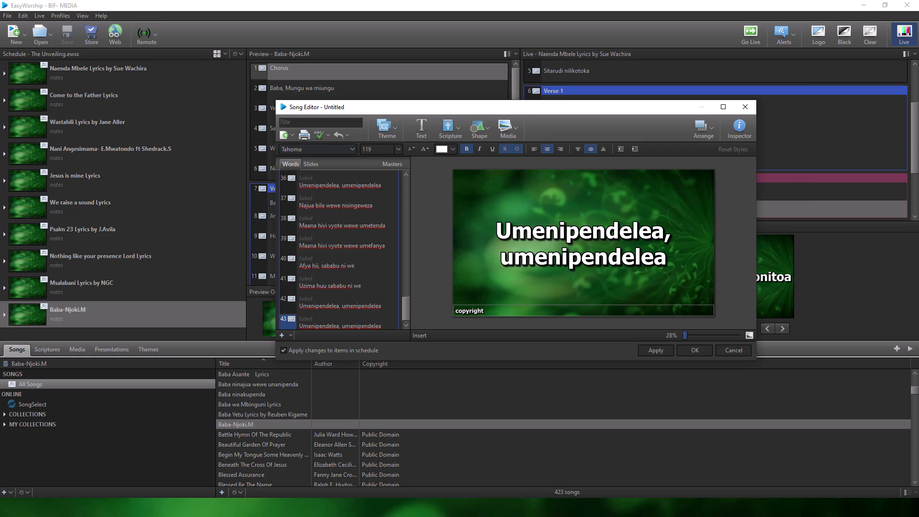
pyautogui.click(309, 121)
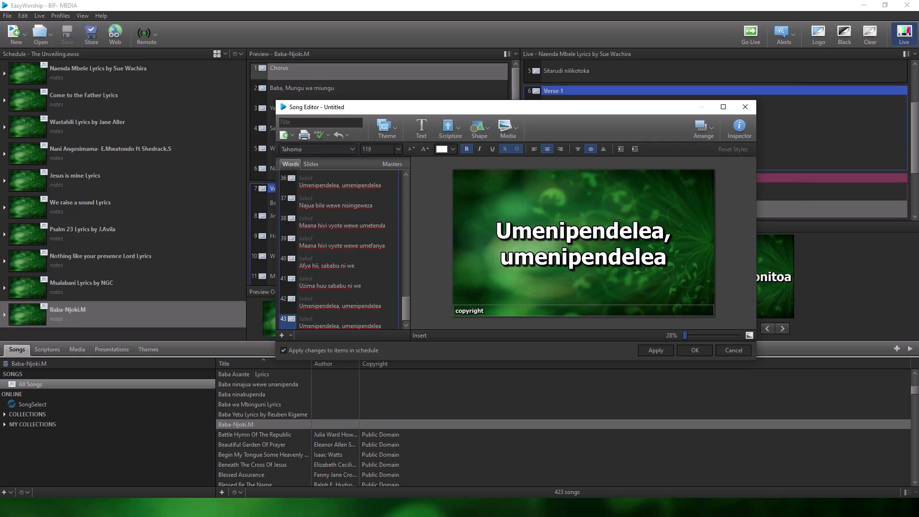
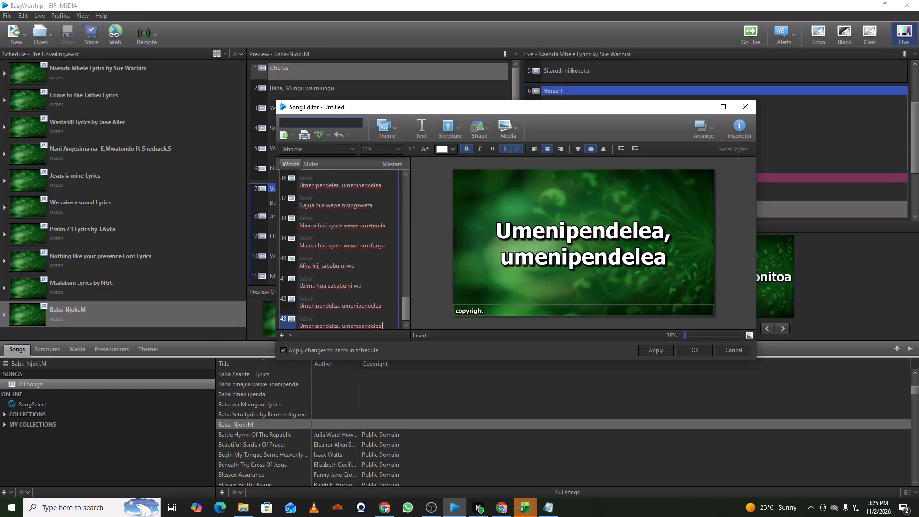
# Title the new song "Umenipendelea Lyrics" and save it to the song library.
pyautogui.hotkey('ctrl', 'c')
pyautogui.click(303, 124)
pyautogui.hotkey('ctrl', 'v')
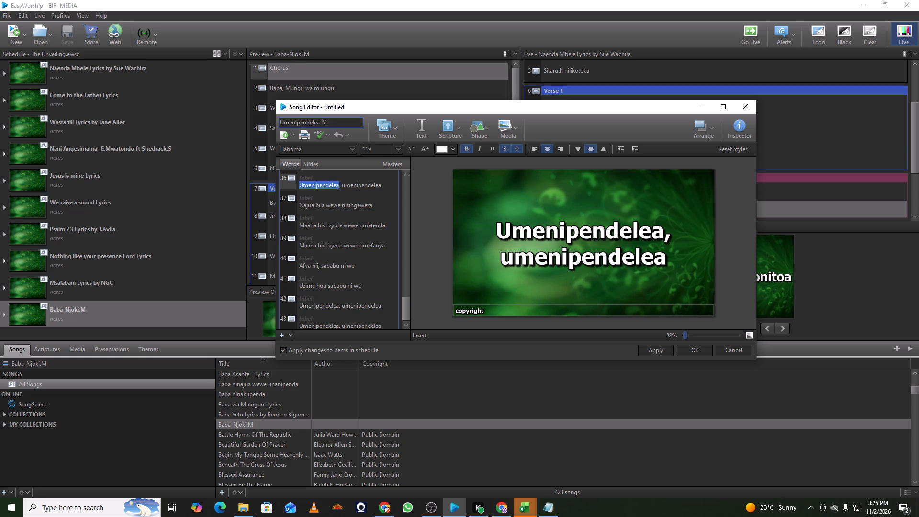
pyautogui.press('BackSpace')
pyautogui.press('BackSpace')
pyautogui.press('BackSpace')
pyautogui.press('BackSpace')
pyautogui.press('BackSpace')
pyautogui.press('BackSpace')
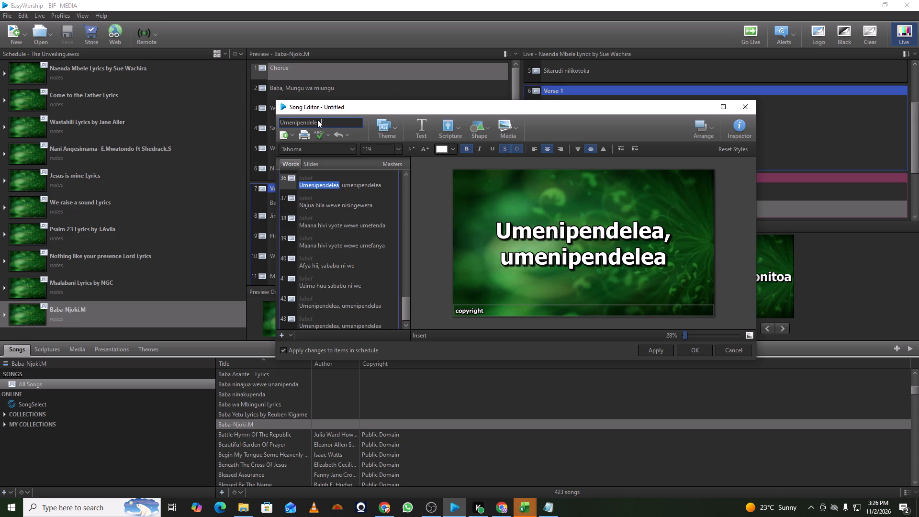
pyautogui.write('yrics')
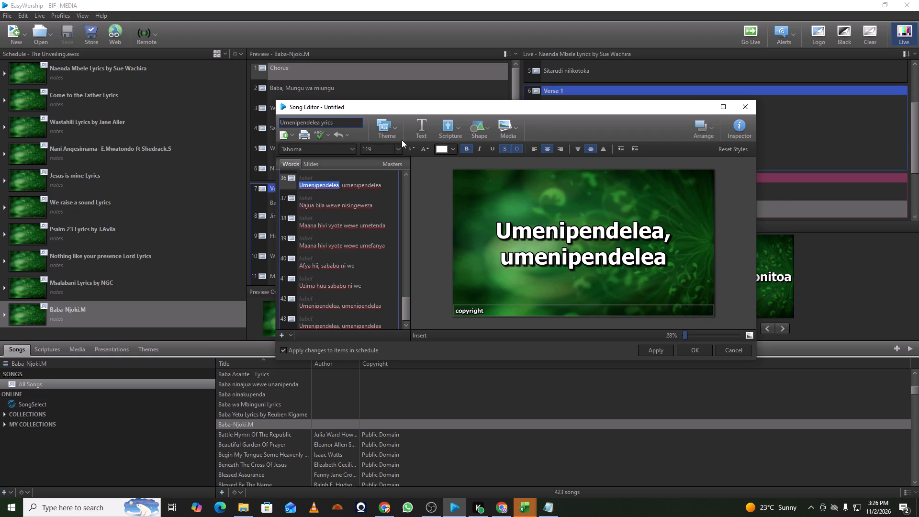
pyautogui.press('Left')
pyautogui.press('Left')
pyautogui.press('Left')
pyautogui.press('Left')
pyautogui.press('Left')
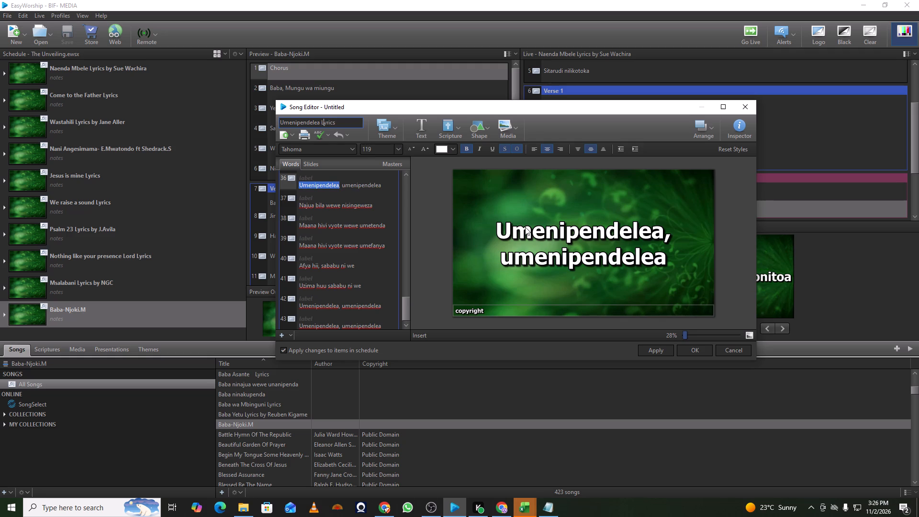
pyautogui.click(684, 348)
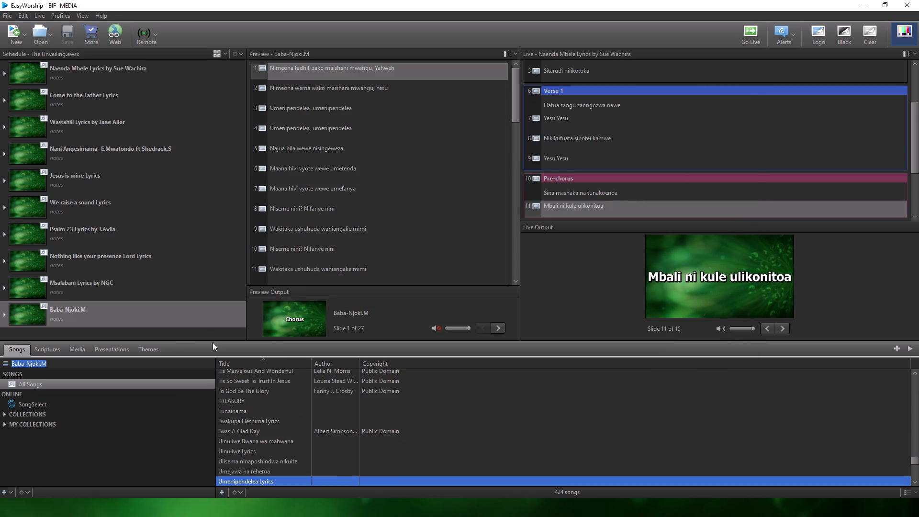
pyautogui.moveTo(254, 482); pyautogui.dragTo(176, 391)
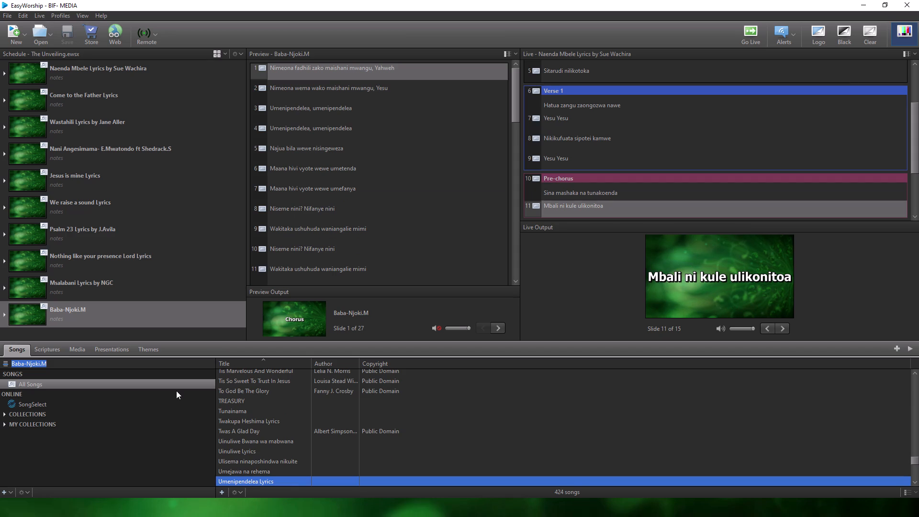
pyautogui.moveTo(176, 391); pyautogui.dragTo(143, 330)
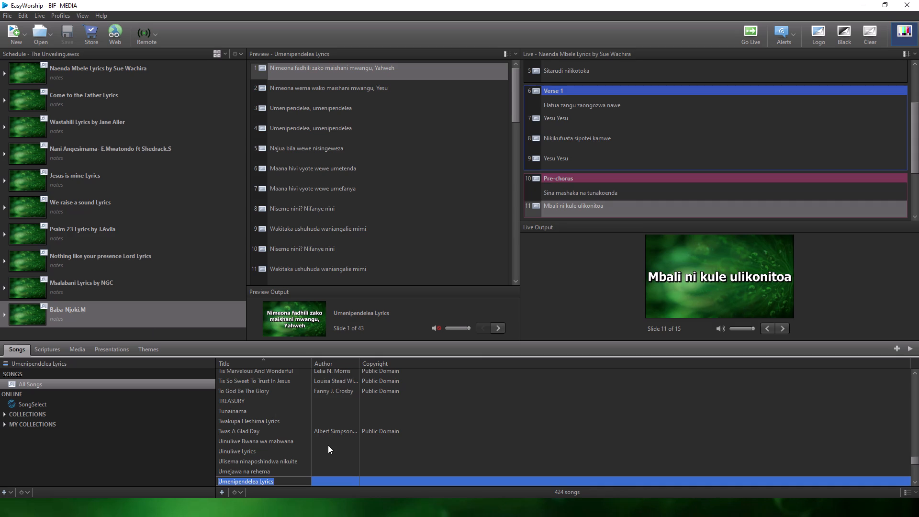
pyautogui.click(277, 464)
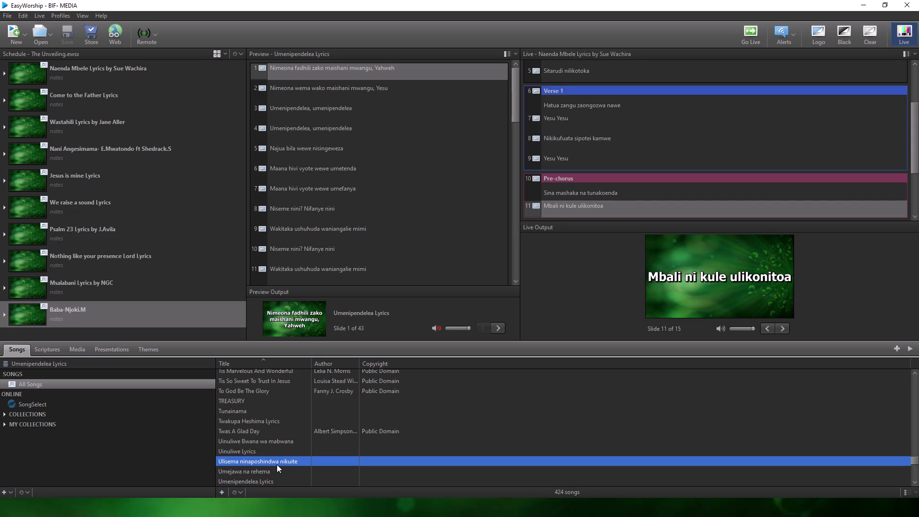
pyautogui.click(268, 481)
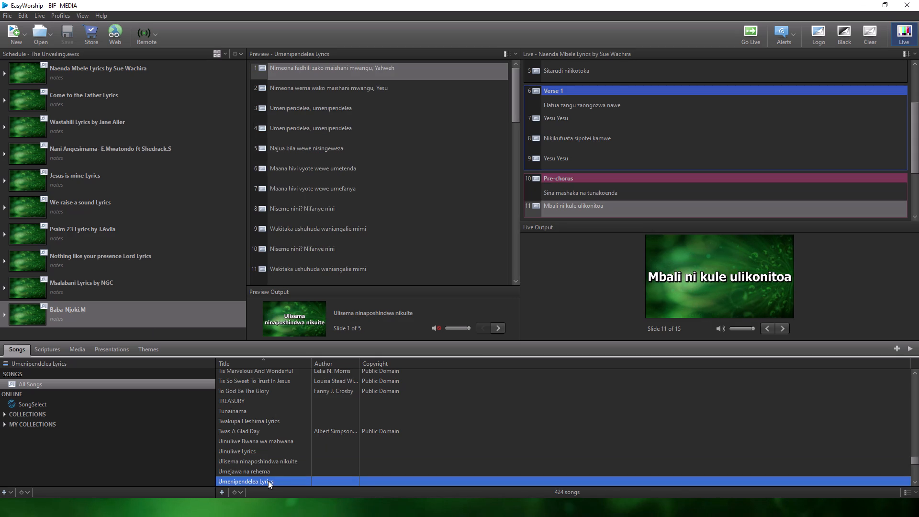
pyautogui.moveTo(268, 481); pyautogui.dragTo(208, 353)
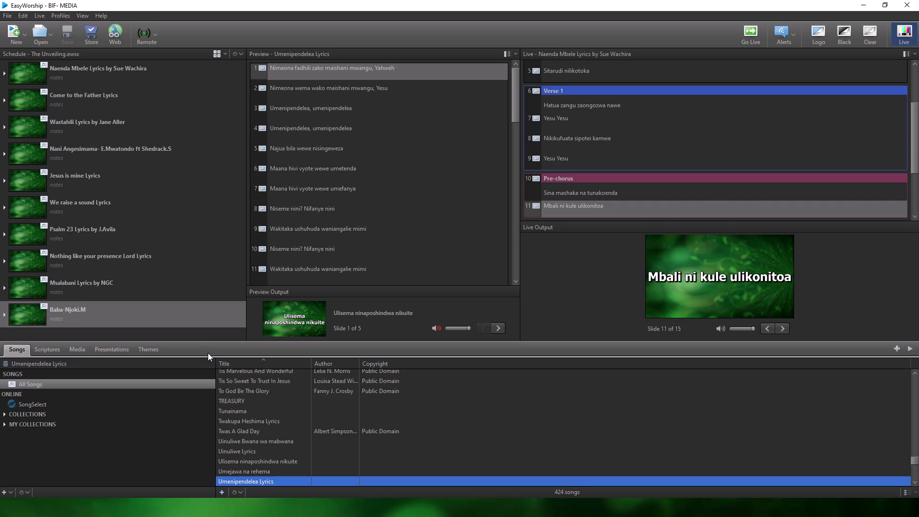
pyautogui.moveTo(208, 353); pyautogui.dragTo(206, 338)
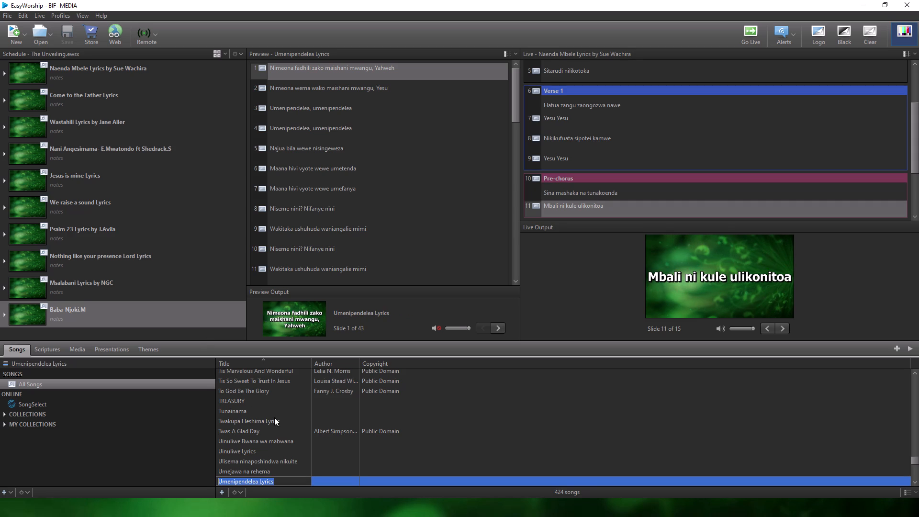
# Add the library song "Ulisema ninaposhindwa nikuite" to the end of the schedule.
pyautogui.click(265, 457)
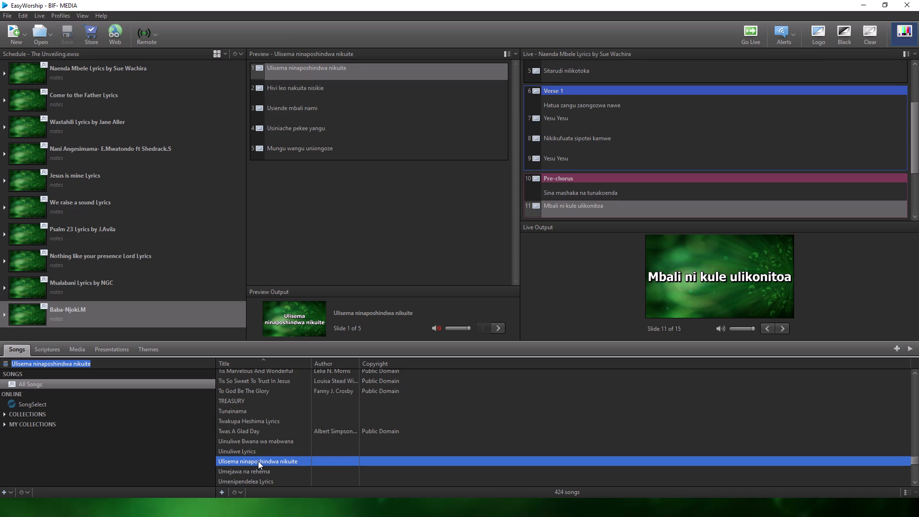
pyautogui.moveTo(258, 461); pyautogui.dragTo(170, 346)
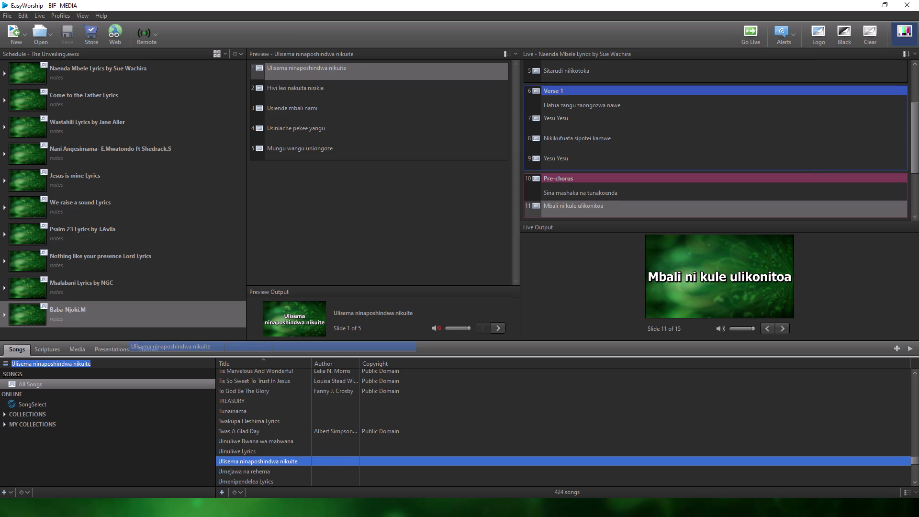
pyautogui.moveTo(170, 346); pyautogui.dragTo(136, 337)
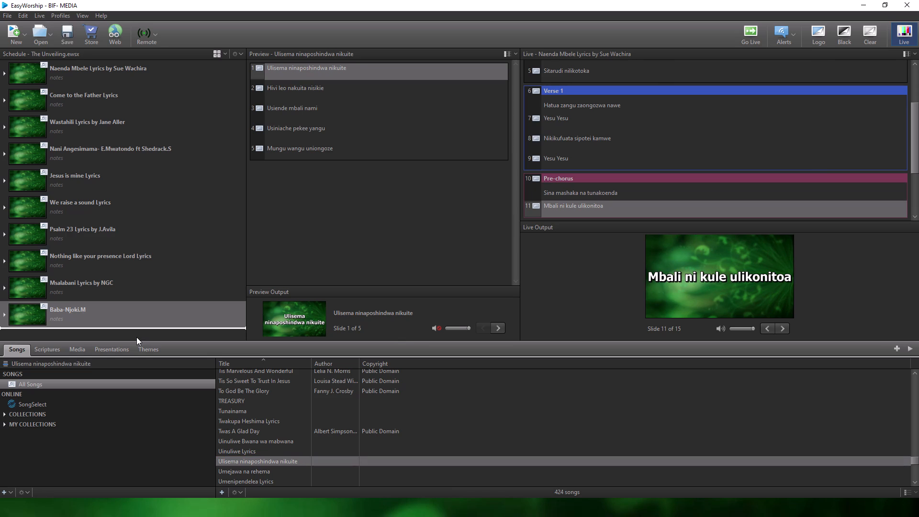
# Return to the start of the schedule and save The Unveiling schedule.
pyautogui.click(241, 134)
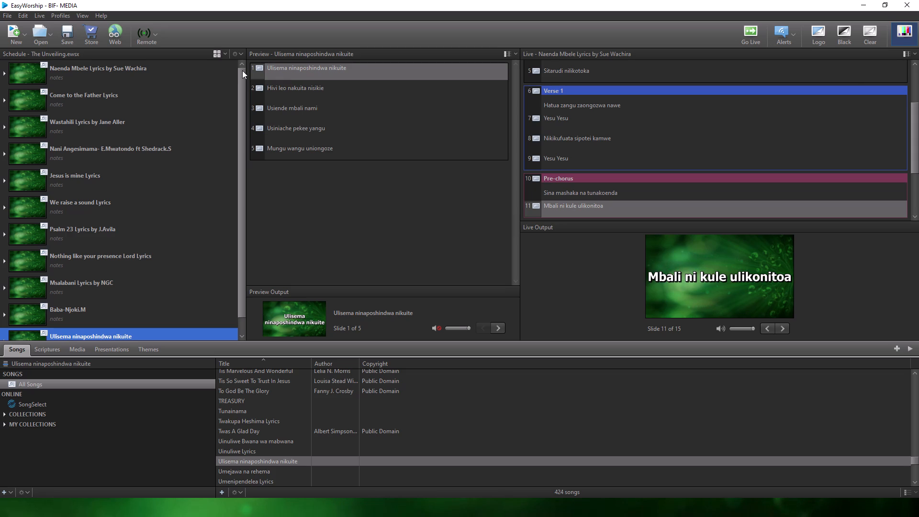
pyautogui.click(133, 75)
pyautogui.click(72, 36)
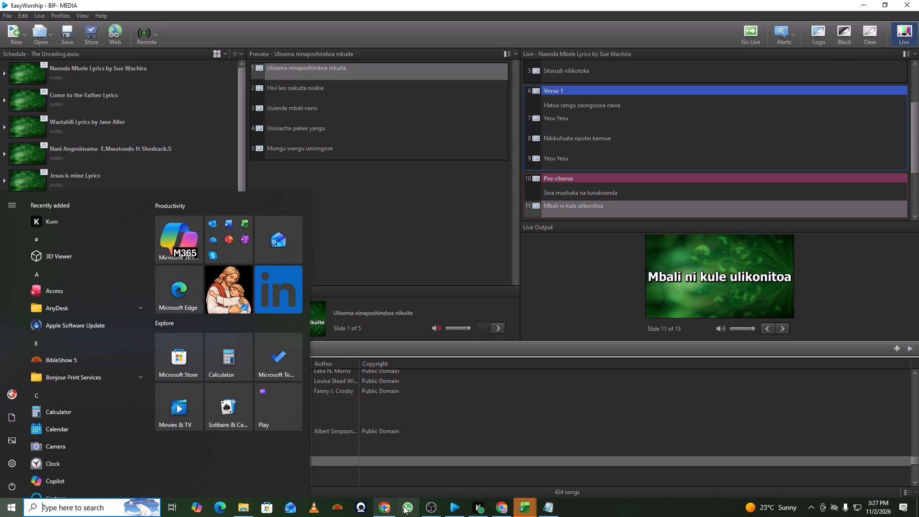
# Switch to Chrome and search the web for "IT IS JESUS LYRICS BY D.Manoa ft t grand".
pyautogui.click(380, 507)
pyautogui.click(265, 31)
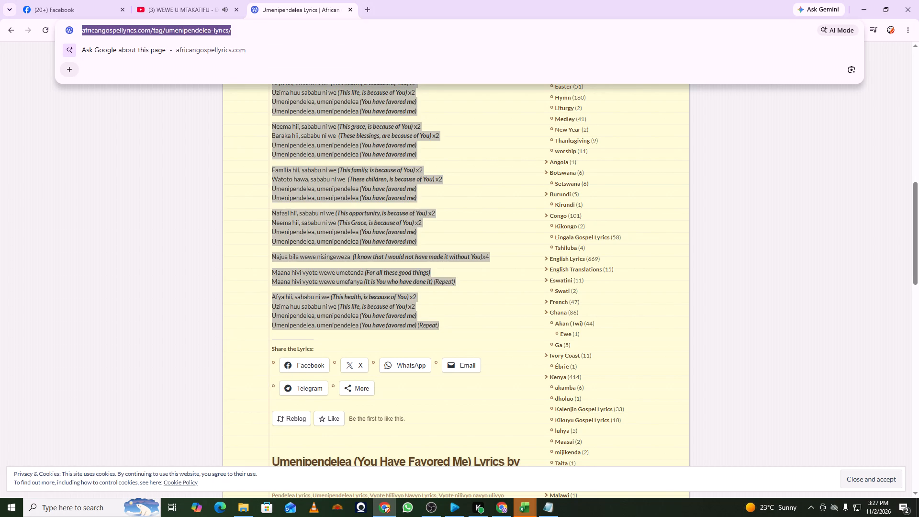
pyautogui.write('IT IS JESUS LYRICS BY')
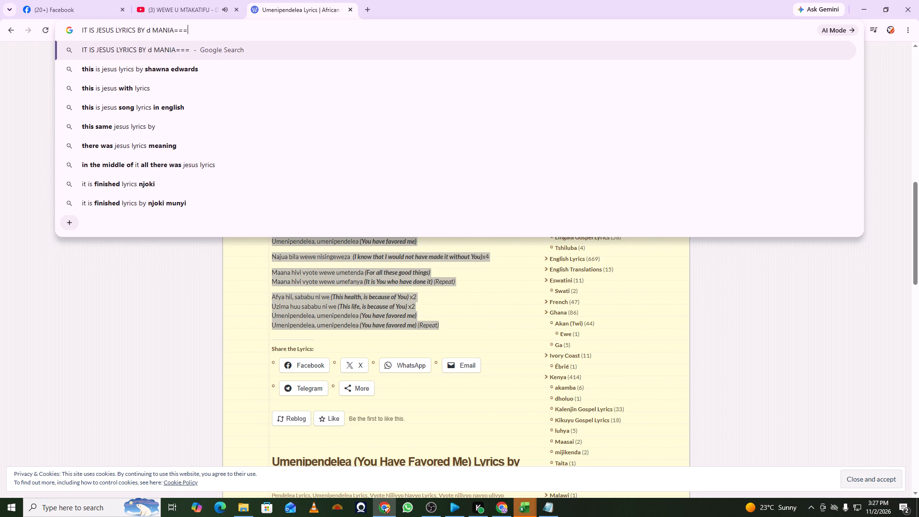
pyautogui.press('BackSpace')
pyautogui.press('BackSpace')
pyautogui.press('BackSpace')
pyautogui.press('BackSpace')
pyautogui.press('BackSpace')
pyautogui.press('BackSpace')
pyautogui.press('BackSpace')
pyautogui.press('BackSpace')
pyautogui.press('BackSpace')
pyautogui.press('BackSpace')
pyautogui.press('BackSpace')
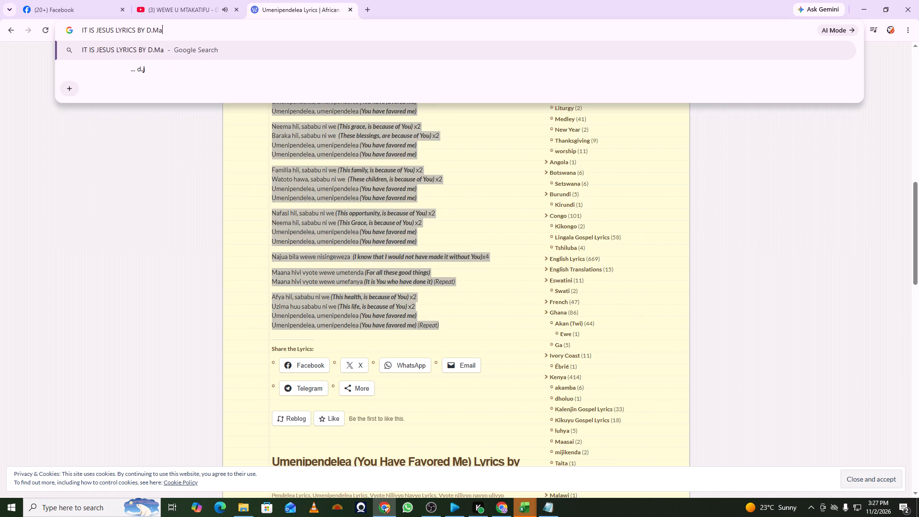
pyautogui.press('space')
pyautogui.write('ft')
pyautogui.press('space')
pyautogui.write('t gra')
pyautogui.write('nd')
pyautogui.press('Return')
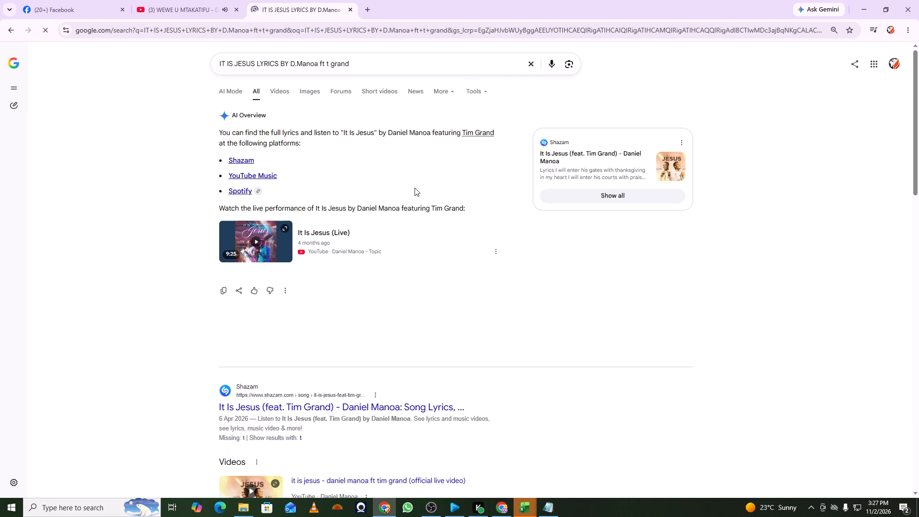
# Look through the search results and the Audiomack page of It Is Jesus by Daniel Manoa for the song's lyrics.
pyautogui.scroll(-9, 415, 188)
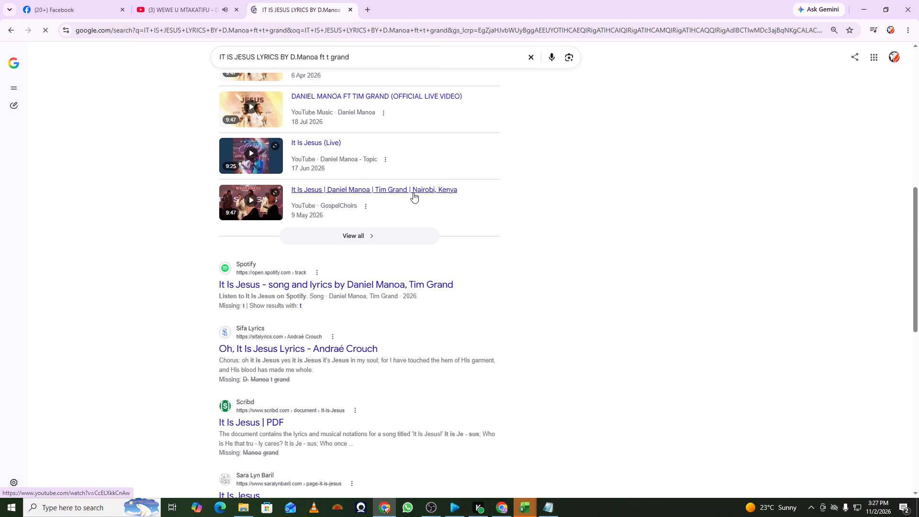
pyautogui.scroll(-5, 410, 193)
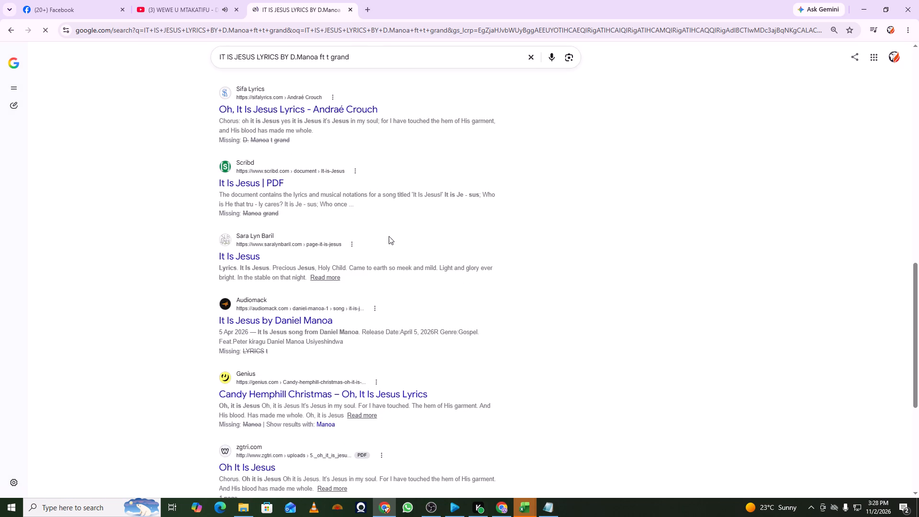
pyautogui.click(322, 320)
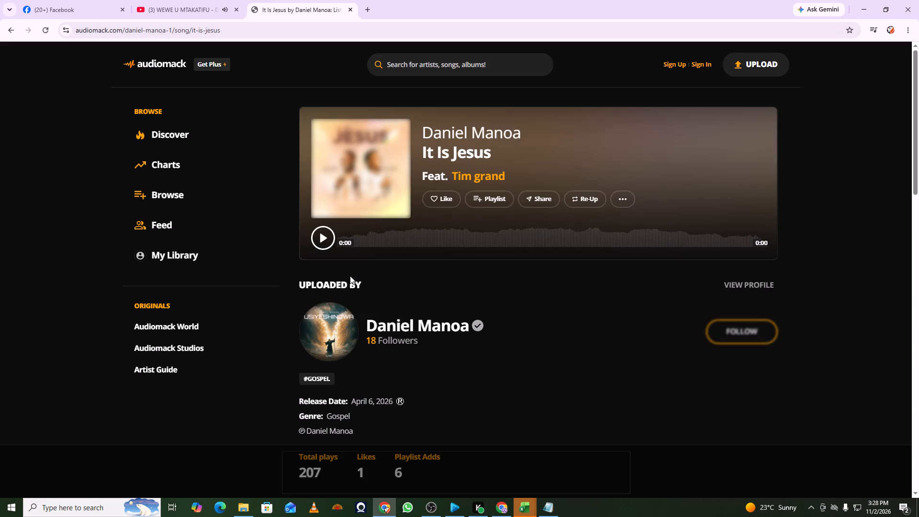
pyautogui.scroll(-5, 359, 275)
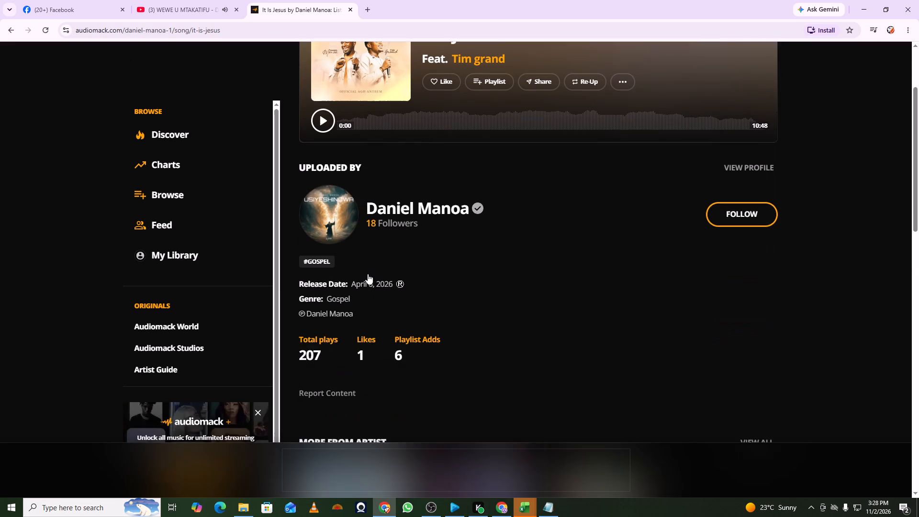
pyautogui.scroll(-15, 368, 273)
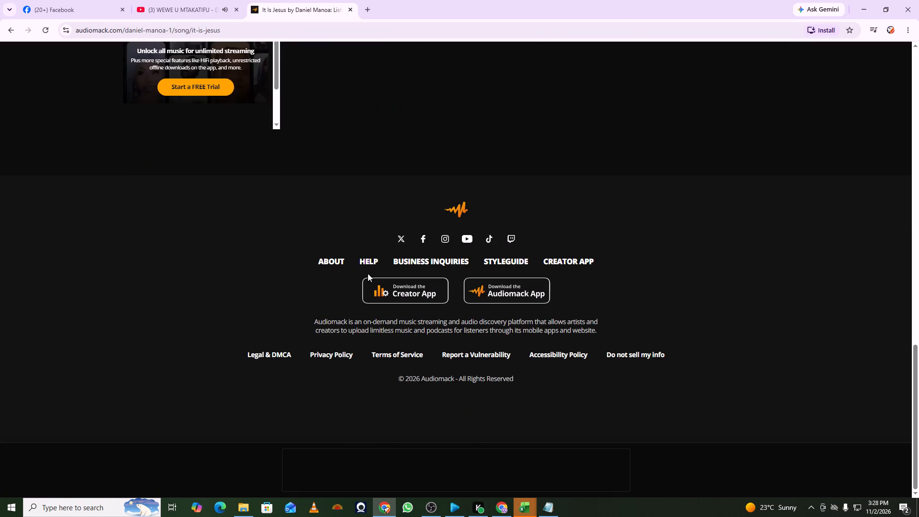
pyautogui.scroll(-5, 368, 273)
# Search the web for "i got joy lyrics by joe priaze" and open Joy Overflow Lyrics by Joe Praize on African Gospel Lyrics.
pyautogui.click(304, 34)
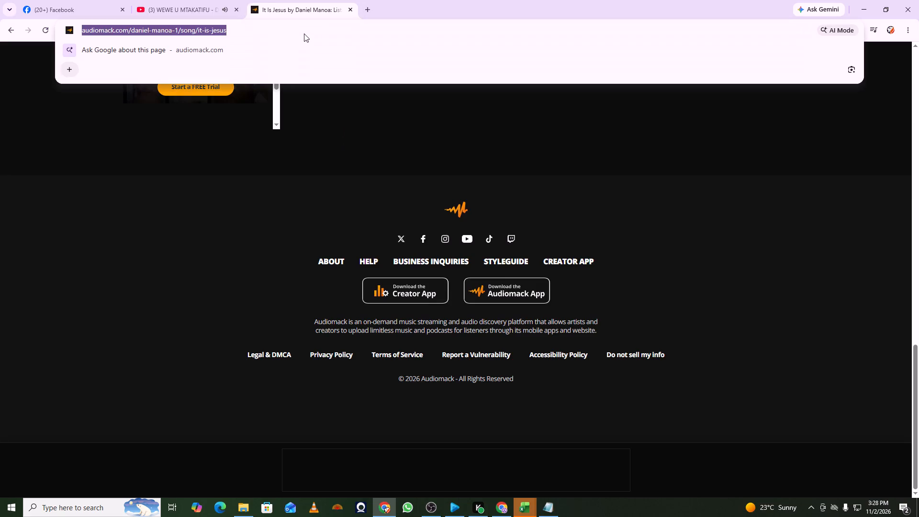
pyautogui.write('i got joy lu')
pyautogui.press('BackSpace')
pyautogui.write('yrics by')
pyautogui.press('space')
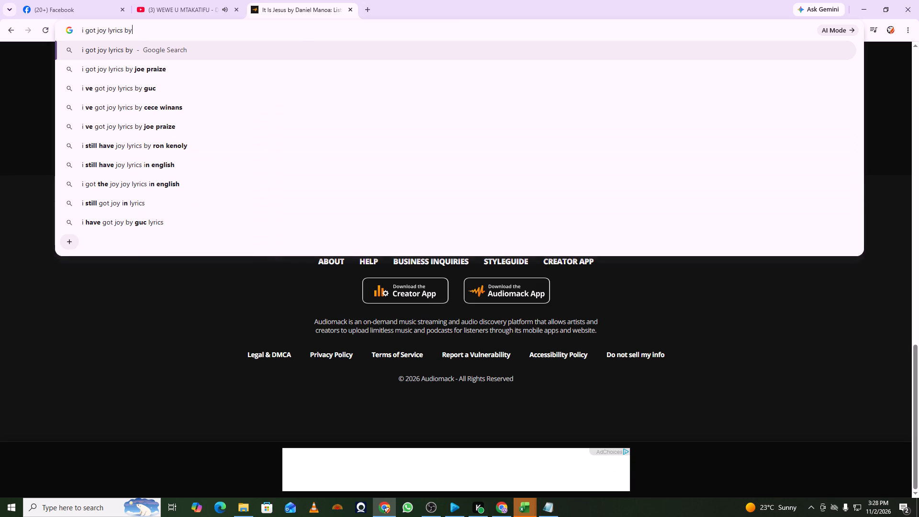
pyautogui.write('joe p')
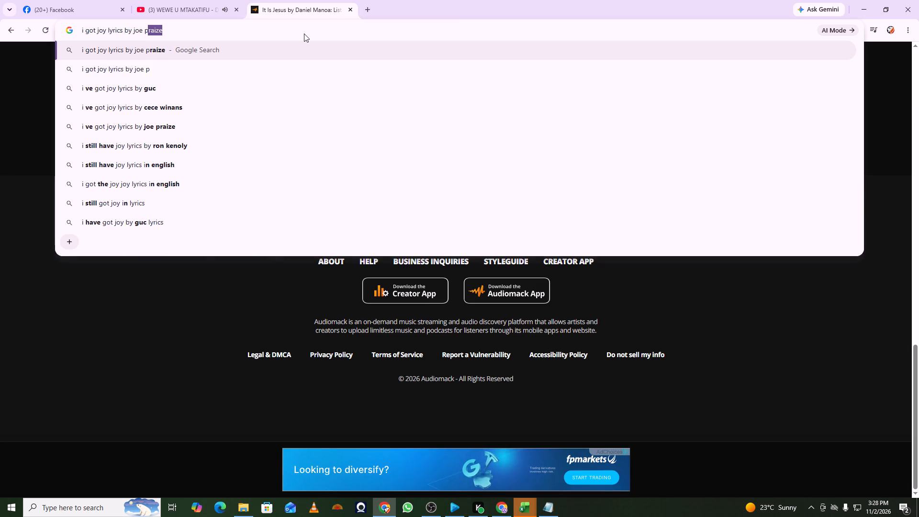
pyautogui.write('riaze')
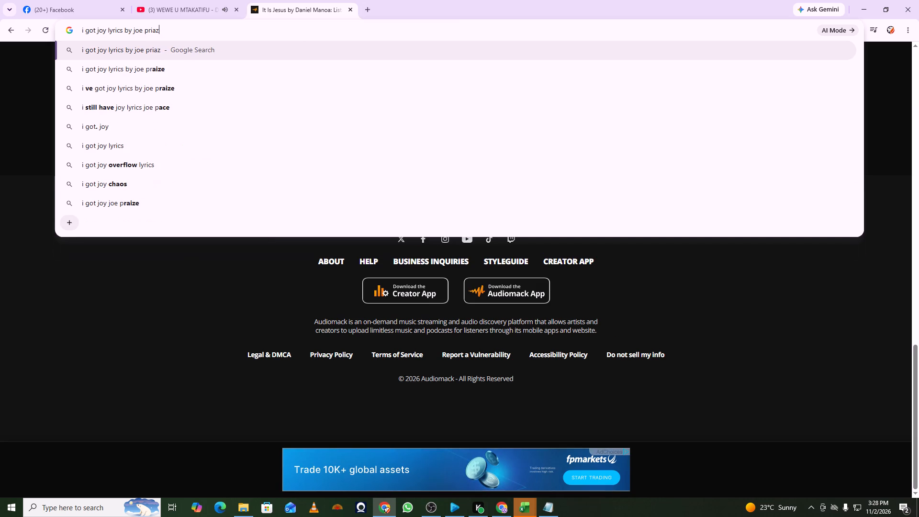
pyautogui.press('Return')
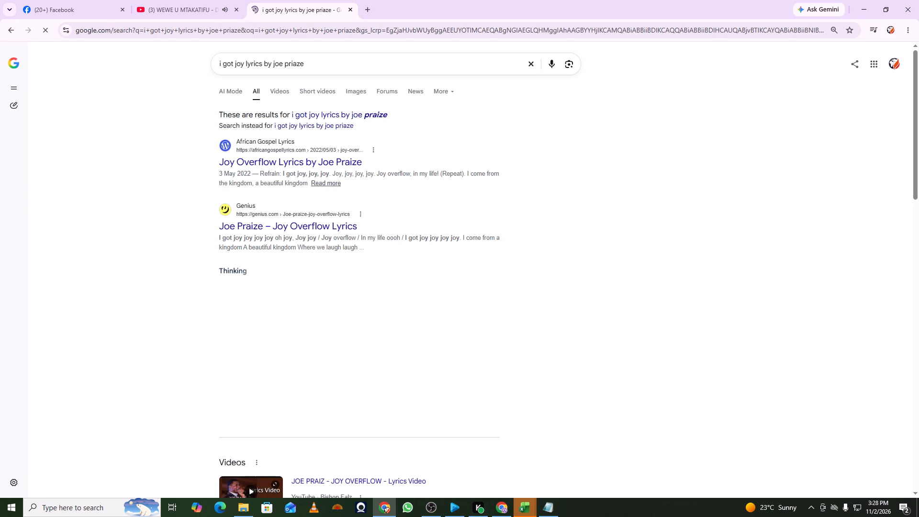
pyautogui.click(296, 164)
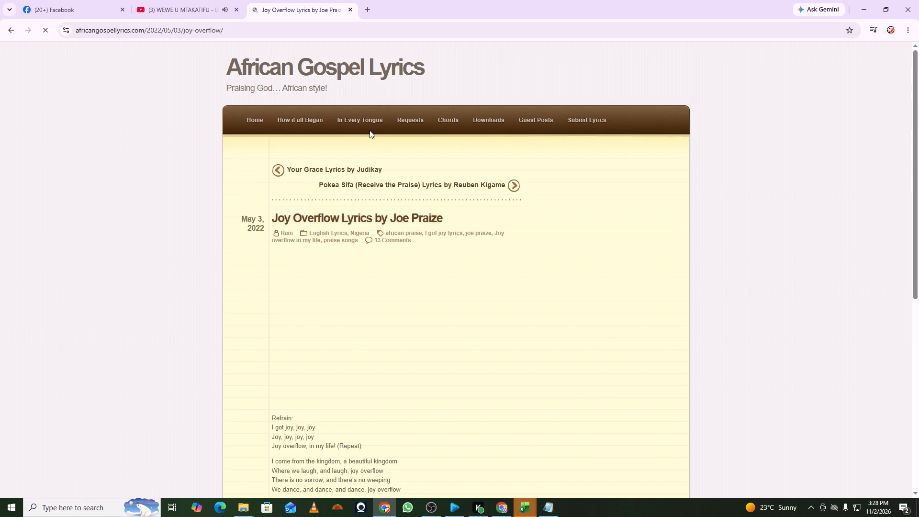
# Copy the Joy Overflow lyrics from "I got joy, joy, joy" to the final "(Refrain)" and replace the old text in Notepad with them.
pyautogui.scroll(-6, 402, 313)
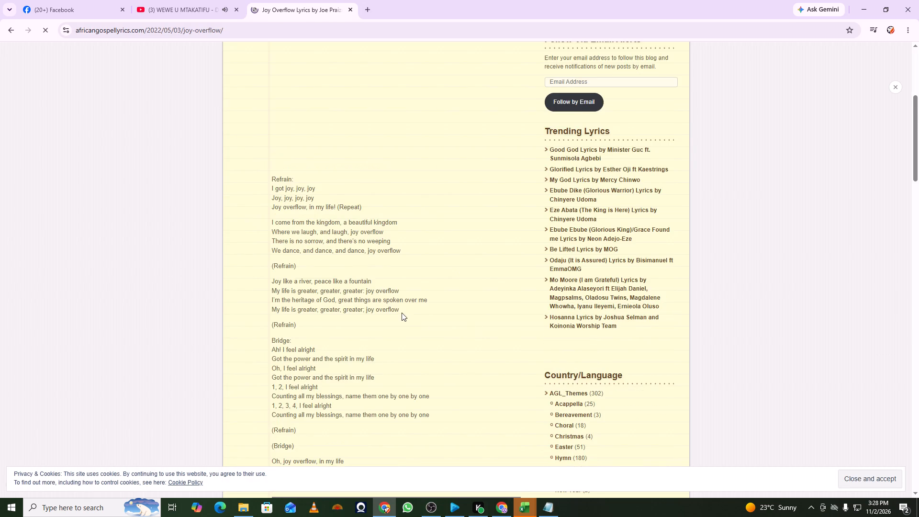
pyautogui.moveTo(269, 136); pyautogui.dragTo(296, 179)
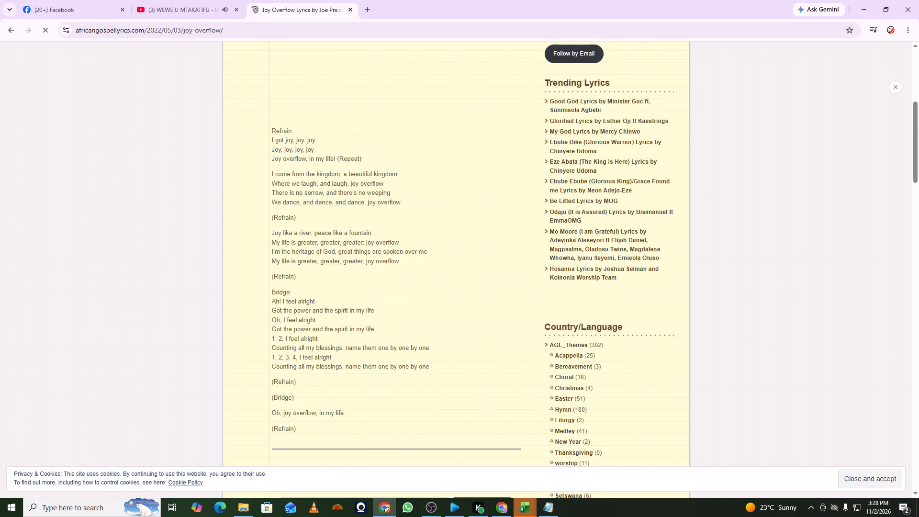
pyautogui.moveTo(296, 179); pyautogui.dragTo(354, 419)
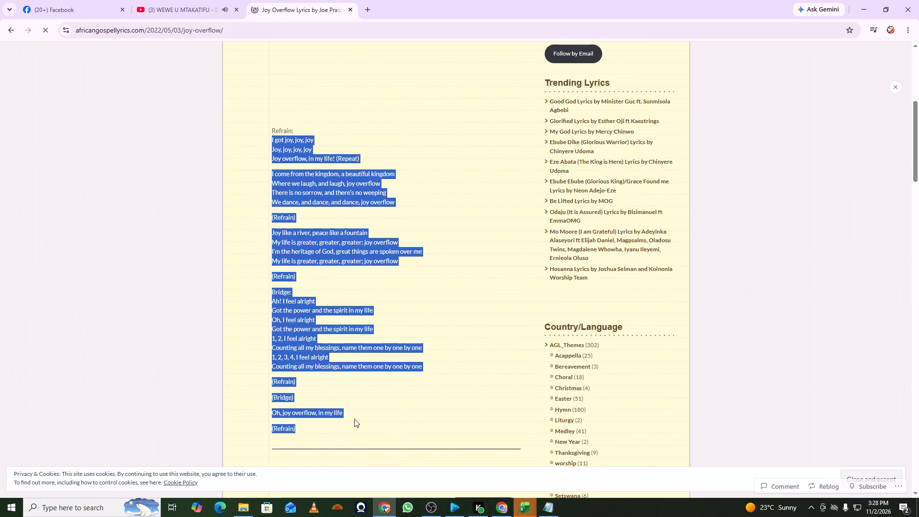
pyautogui.hotkey('ctrl', 'c')
pyautogui.click(547, 509)
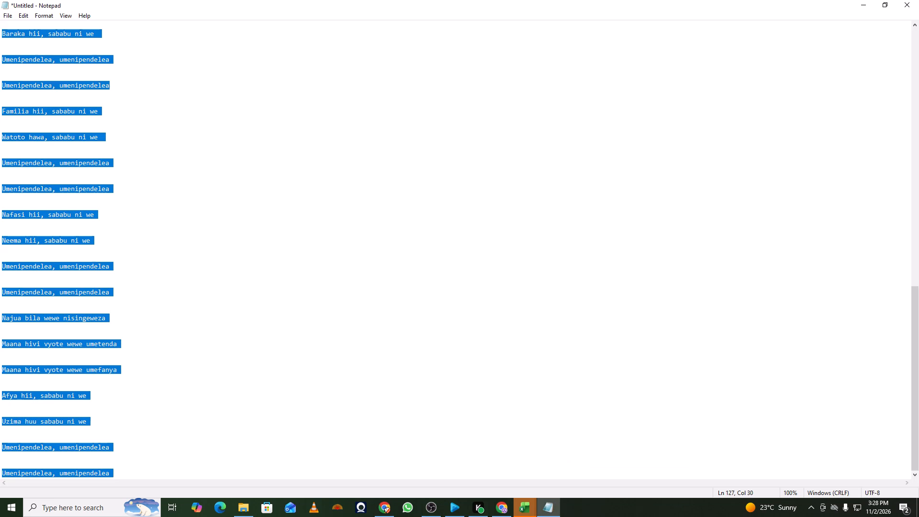
pyautogui.hotkey('ctrl', 'v')
pyautogui.scroll(3, 16, 36)
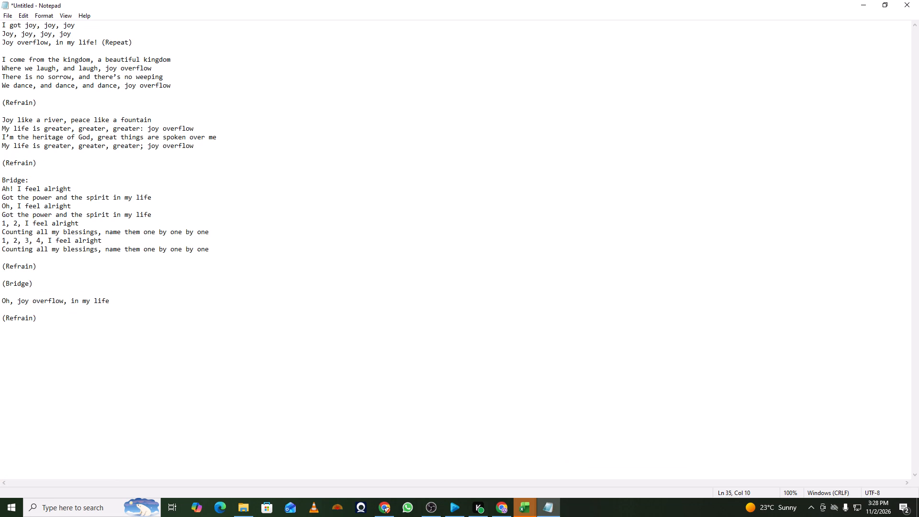
# Delete the "(Repeat)" note and the first two "(Refrain)" markers from the lyrics.
pyautogui.moveTo(100, 43); pyautogui.dragTo(149, 44)
pyautogui.press('BackSpace')
pyautogui.moveTo(57, 98); pyautogui.dragTo(12, 100)
pyautogui.press('BackSpace')
pyautogui.moveTo(52, 98); pyautogui.dragTo(0, 97)
pyautogui.press('BackSpace')
pyautogui.moveTo(42, 155); pyautogui.dragTo(0, 156)
pyautogui.press('BackSpace')
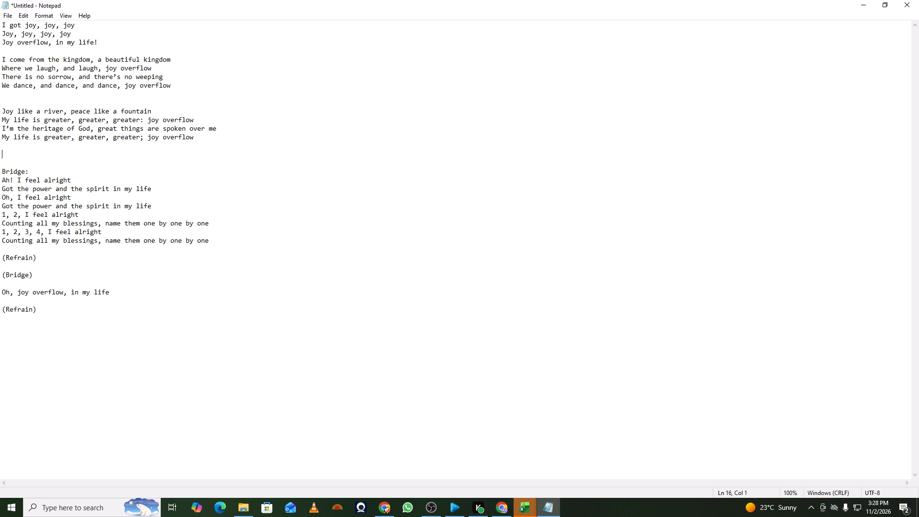
# Delete the remaining "(Refrain)" and "(Bridge)" markers and the "Bridge:" heading from the lyrics.
pyautogui.click(42, 172)
pyautogui.moveTo(38, 273); pyautogui.dragTo(0, 258)
pyautogui.press('BackSpace')
pyautogui.moveTo(39, 294); pyautogui.dragTo(0, 292)
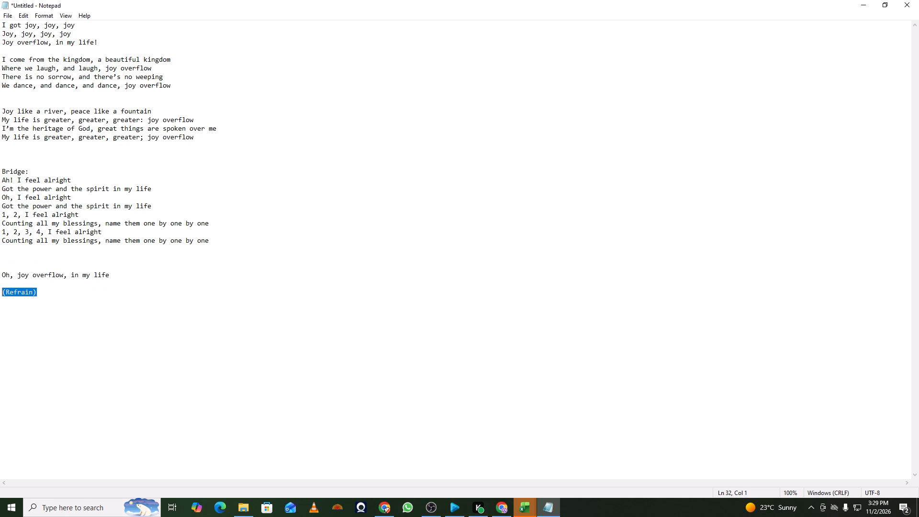
pyautogui.press('BackSpace')
pyautogui.moveTo(0, 292); pyautogui.dragTo(0, 291)
pyautogui.click(29, 165)
pyautogui.moveTo(34, 171); pyautogui.dragTo(1, 173)
pyautogui.press('BackSpace')
# Separate the three opening refrain lines, starting with "I got joy, joy, joy", with two blank lines between each.
pyautogui.click(0, 23)
pyautogui.press('Down')
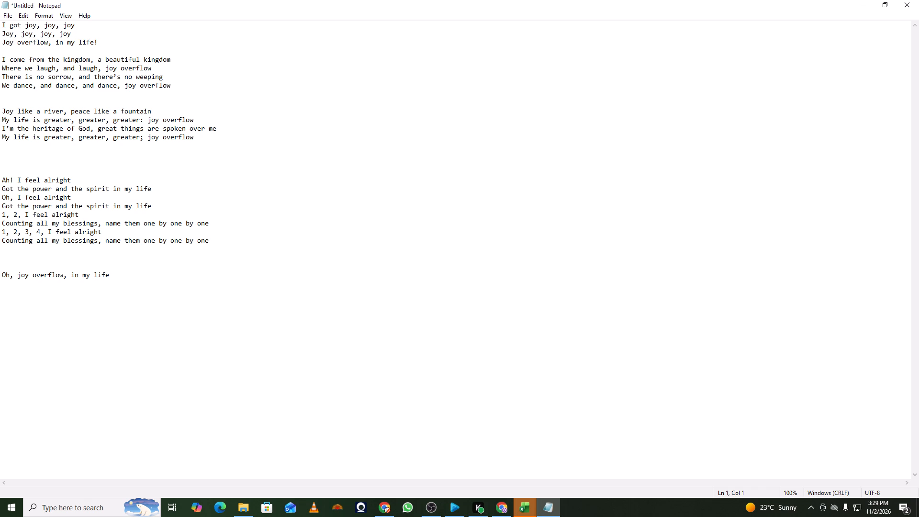
pyautogui.press('Return')
pyautogui.press('Return')
pyautogui.press('Down')
pyautogui.press('Return')
pyautogui.press('Return')
# Separate the first verse's lines, from "I come from the kingdom" to "We dance, and dance", with blank lines.
pyautogui.press('Down')
pyautogui.press('Down')
pyautogui.press('Return')
pyautogui.press('Down')
pyautogui.press('Return')
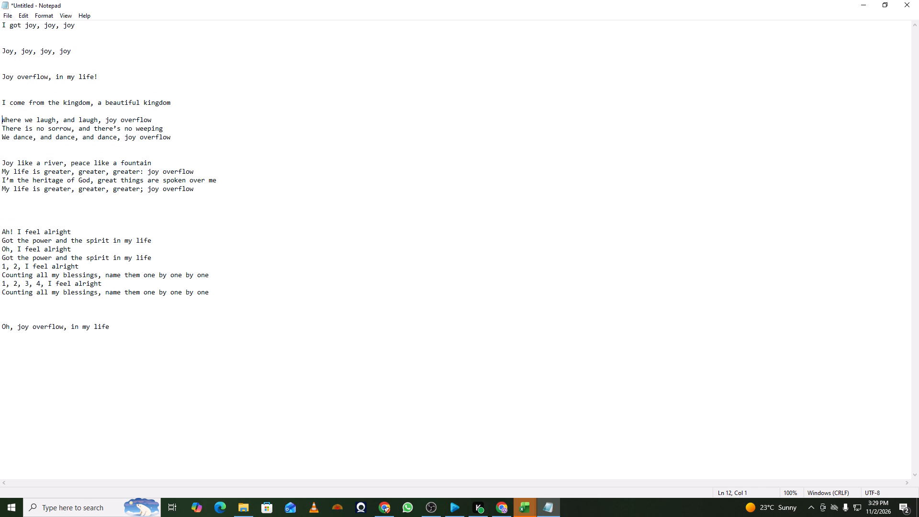
pyautogui.press('Return')
pyautogui.press('Return')
pyautogui.press('Down')
pyautogui.press('Return')
pyautogui.press('Return')
pyautogui.press('Down')
pyautogui.press('Return')
pyautogui.press('Return')
# Separate the second verse's lines, starting with "Joy like a river, peace like a fountain", with two blank lines between each.
pyautogui.press('Down')
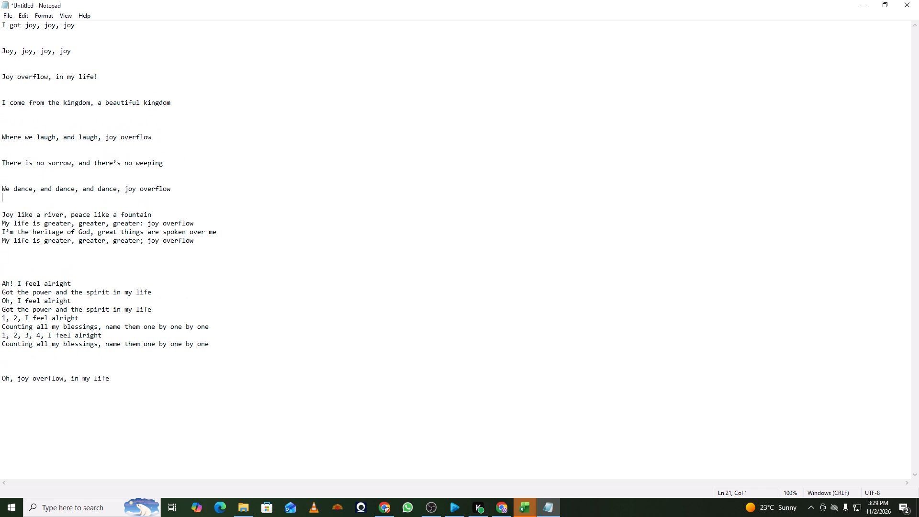
pyautogui.press('Down')
pyautogui.press('Down')
pyautogui.press('Down')
pyautogui.press('Return')
pyautogui.press('Return')
pyautogui.press('Down')
pyautogui.press('Return')
pyautogui.press('Return')
pyautogui.press('Down')
pyautogui.press('Return')
pyautogui.press('Return')
pyautogui.press('Down')
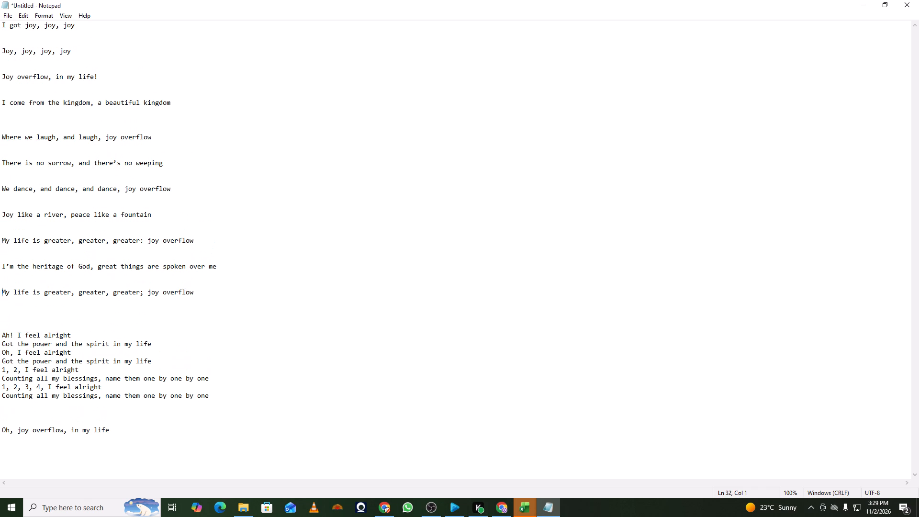
# Separate the bridge's first four lines, "Ah! I feel alright" to the second "Got the power and the spirit in my life", with blank lines.
pyautogui.press('Down')
pyautogui.press('Down')
pyautogui.press('Down')
pyautogui.press('Down')
pyautogui.press('Down')
pyautogui.press('Return')
pyautogui.press('Return')
pyautogui.press('Down')
pyautogui.press('Return')
pyautogui.press('Down')
pyautogui.press('Return')
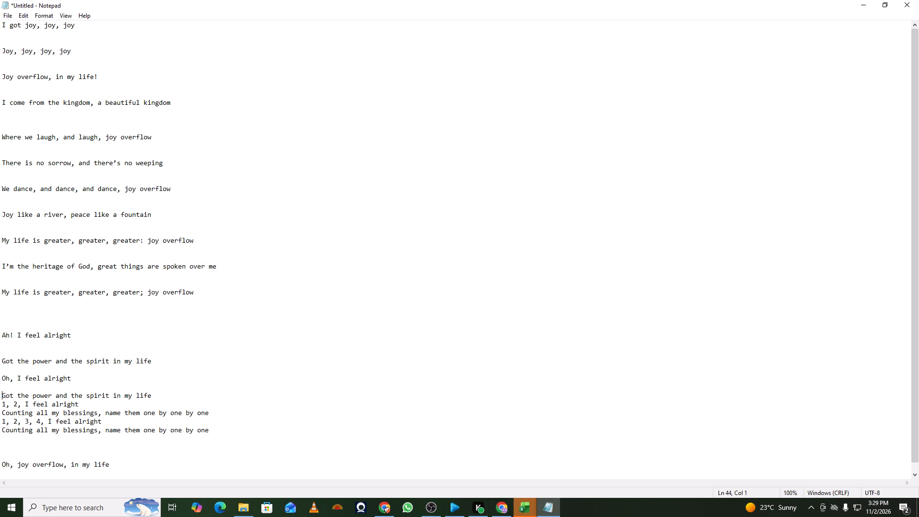
pyautogui.press('Down')
pyautogui.press('Up')
pyautogui.press('Up')
pyautogui.press('Up')
pyautogui.press('Return')
pyautogui.press('Down')
pyautogui.press('Down')
pyautogui.press('Return')
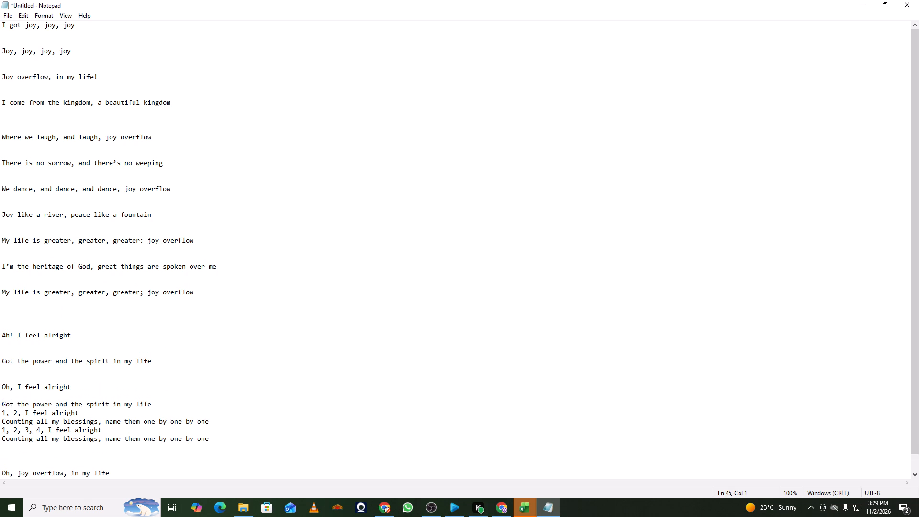
# Separate the rest of the bridge, "1, 2, I feel alright" to the last "Counting all my blessings" line, with blank lines.
pyautogui.press('Down')
pyautogui.press('Down')
pyautogui.press('Up')
pyautogui.press('Return')
pyautogui.press('Return')
pyautogui.press('Down')
pyautogui.press('Return')
pyautogui.press('Return')
pyautogui.press('Down')
pyautogui.press('Return')
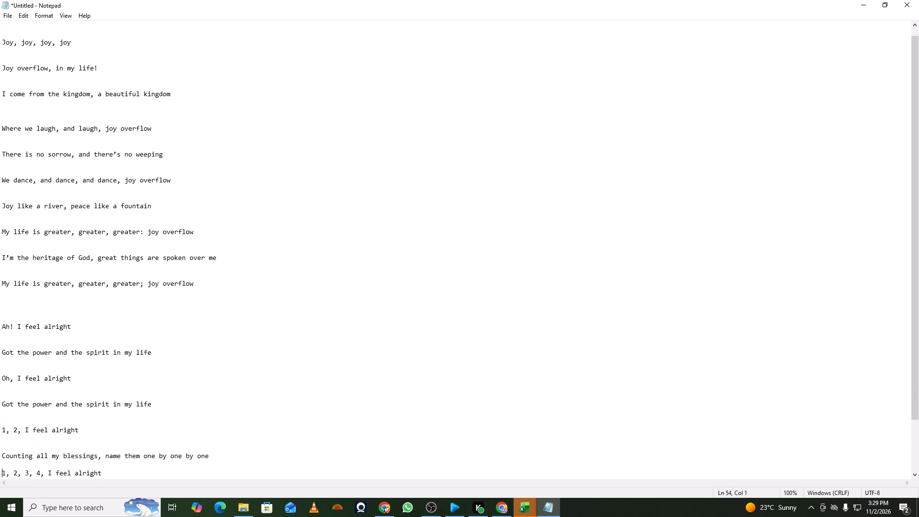
pyautogui.press('Down')
pyautogui.press('Up')
pyautogui.press('Return')
pyautogui.press('Down')
pyautogui.press('Return')
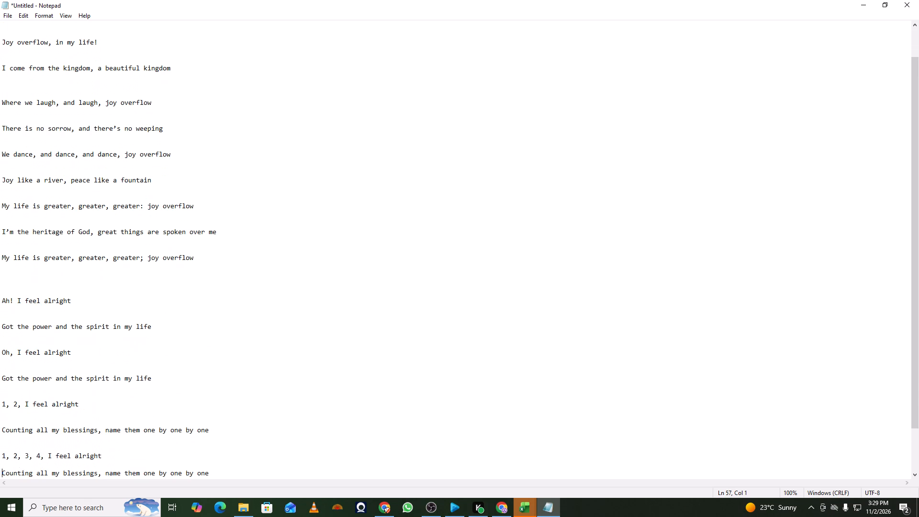
pyautogui.press('Return')
# Go to the end of the spaced Joy Overflow lyrics and copy the entire text.
pyautogui.press('Down')
pyautogui.press('Down')
pyautogui.press('Down')
pyautogui.press('Down')
pyautogui.press('Down')
pyautogui.press('Down')
pyautogui.press('Down')
pyautogui.press('Down')
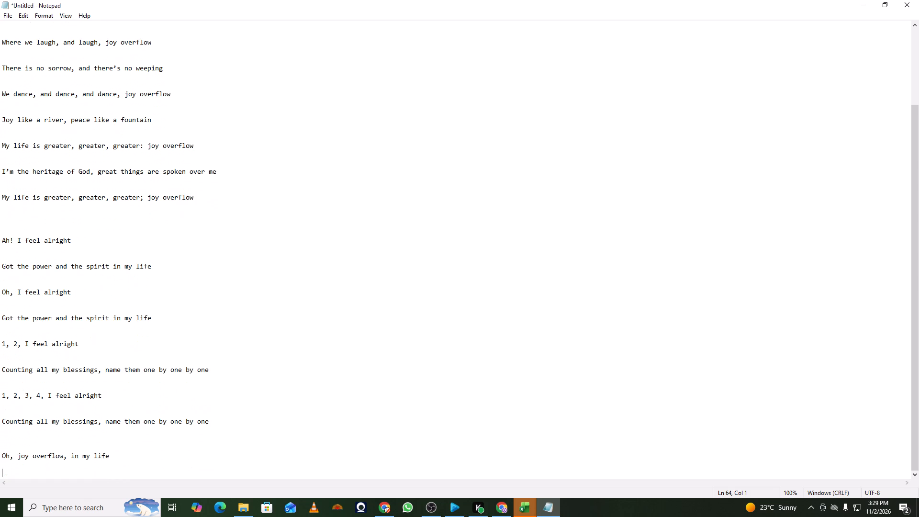
pyautogui.press('Down')
pyautogui.press('Down')
pyautogui.press('Down')
pyautogui.hotkey('ctrl', 'a')
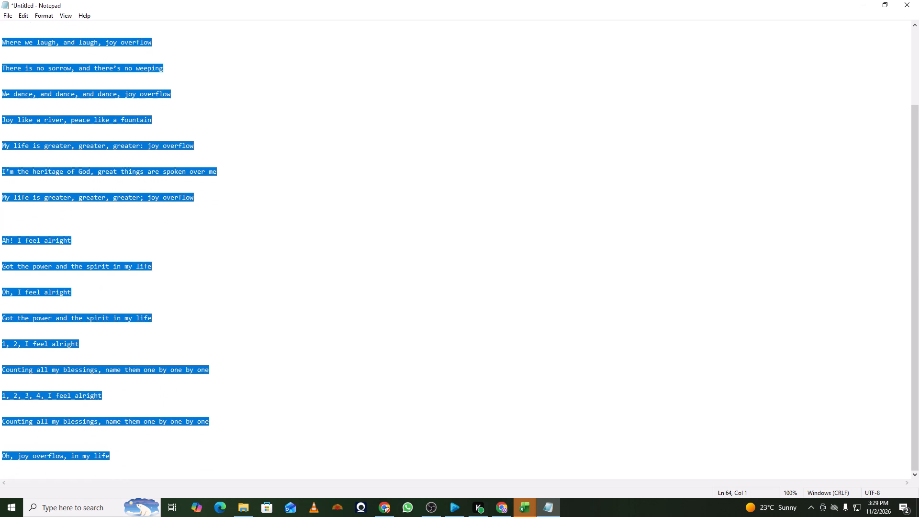
pyautogui.hotkey('ctrl', 'c')
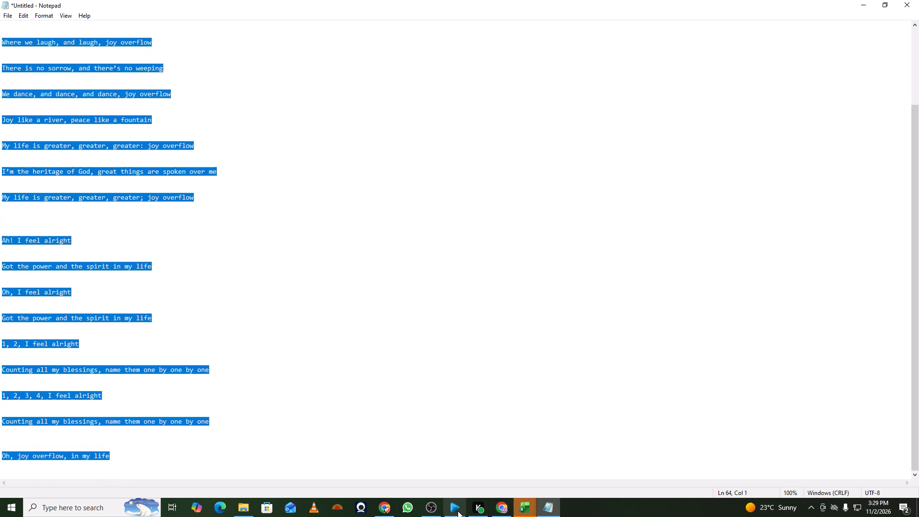
# Switch to EasyWorship and remove "Ulisema ninaposhindwa nikuite" from The Unveiling schedule.
pyautogui.click(458, 511)
pyautogui.moveTo(240, 254); pyautogui.dragTo(241, 291)
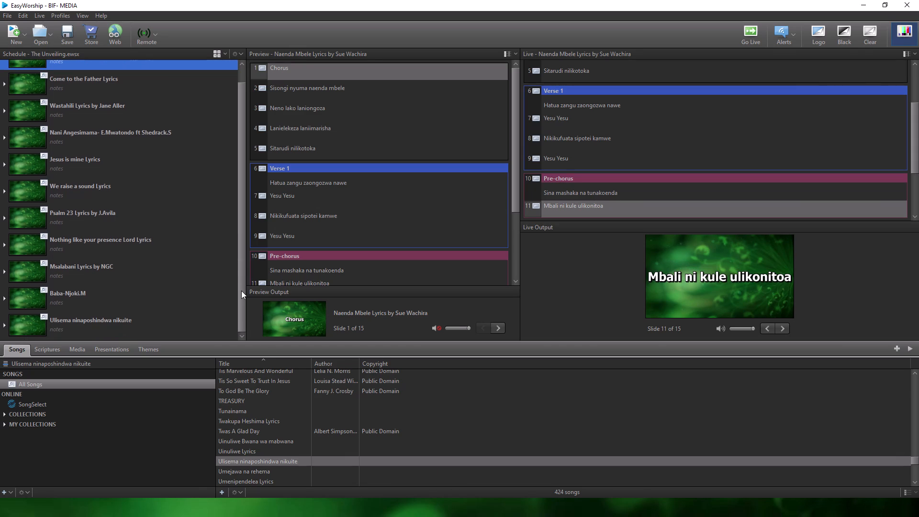
pyautogui.moveTo(241, 291); pyautogui.dragTo(243, 321)
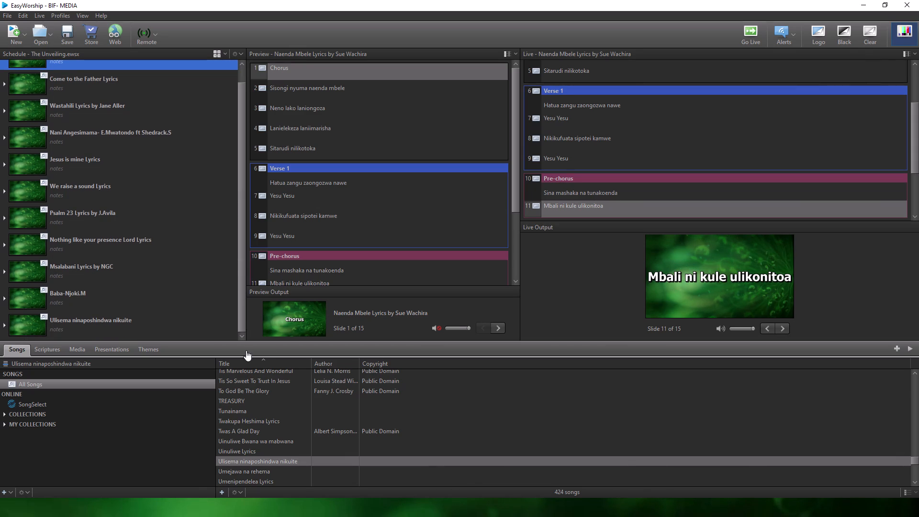
pyautogui.click(126, 317)
pyautogui.rightClick(126, 317)
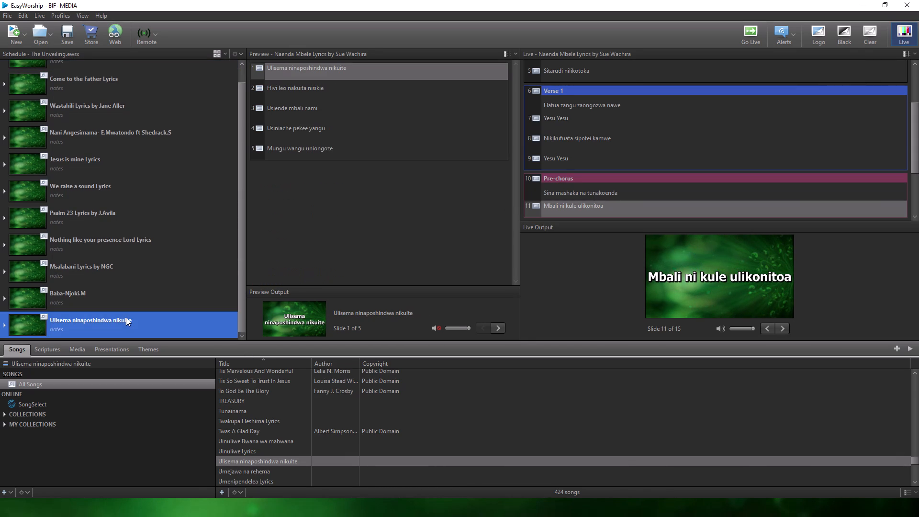
pyautogui.click(154, 393)
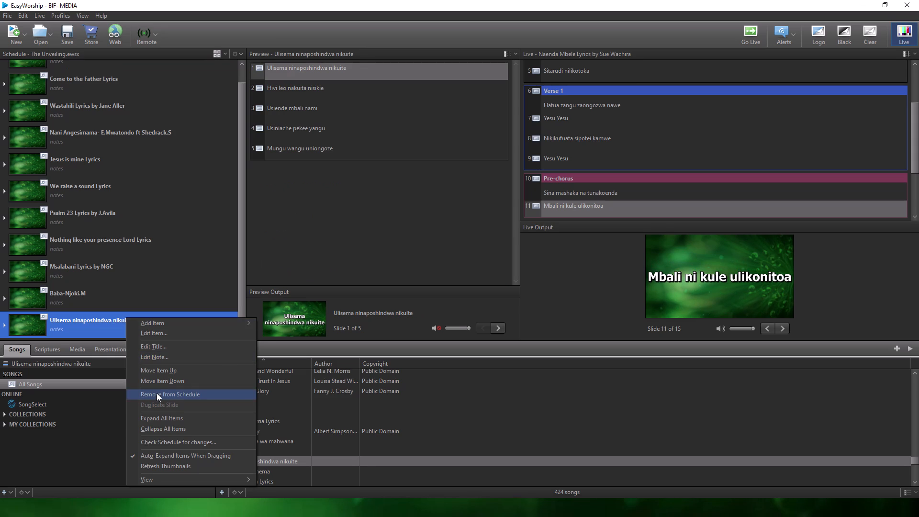
# Add the song Umenipendelea Lyrics from the song library to the end of the schedule, below Baba-Njoki.M.
pyautogui.click(267, 481)
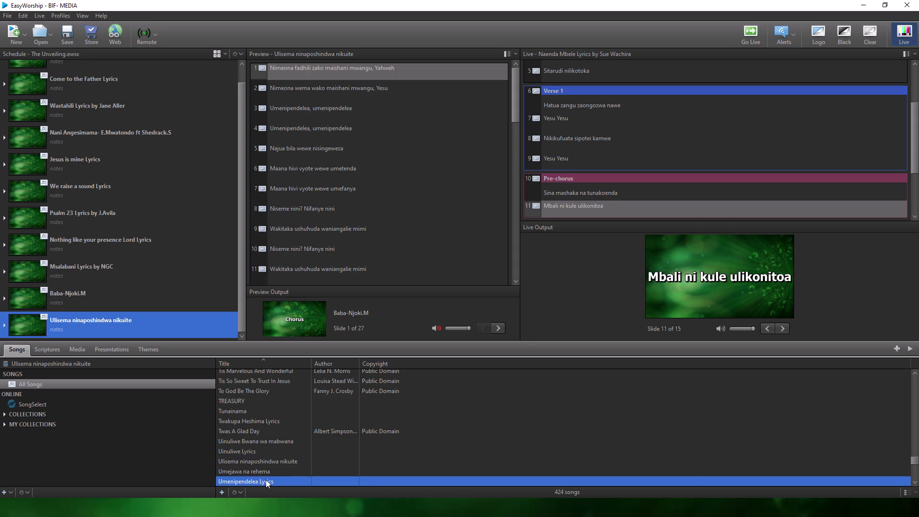
pyautogui.moveTo(266, 482); pyautogui.dragTo(194, 363)
pyautogui.moveTo(194, 363); pyautogui.dragTo(154, 321)
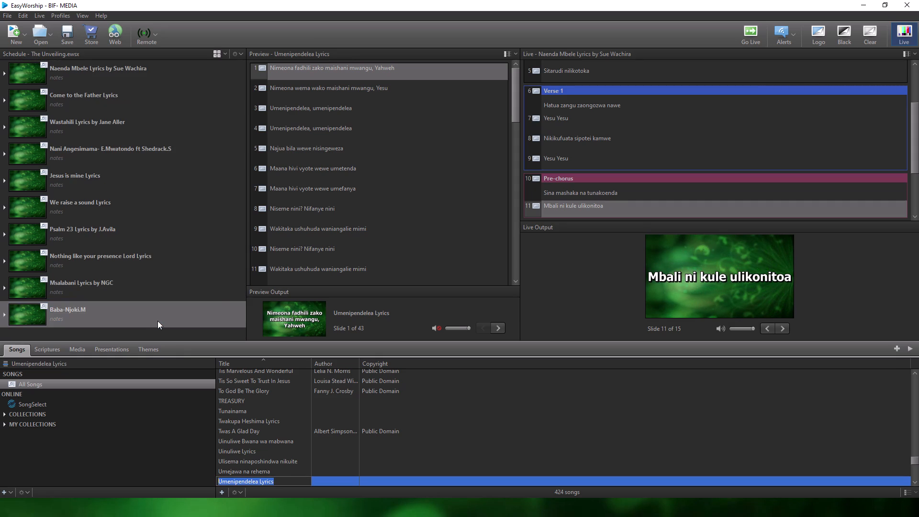
pyautogui.click(154, 322)
pyautogui.click(236, 483)
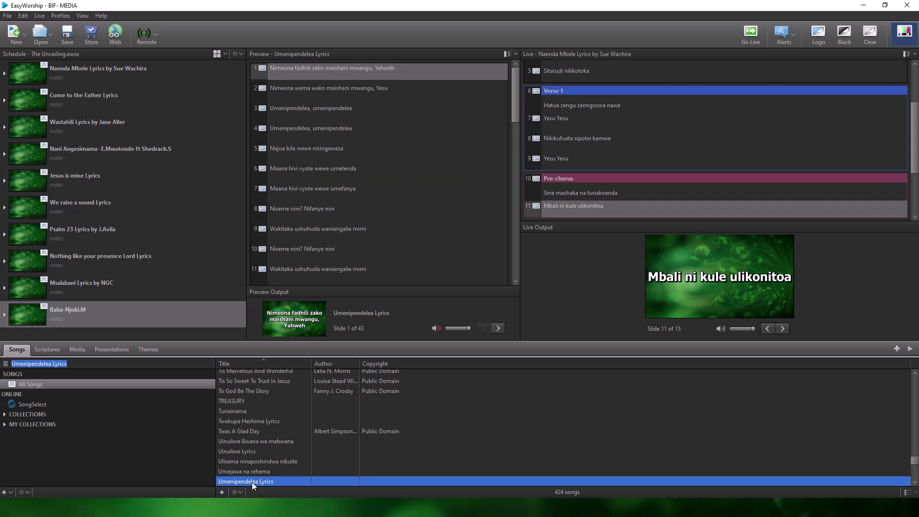
pyautogui.moveTo(252, 482); pyautogui.dragTo(134, 334)
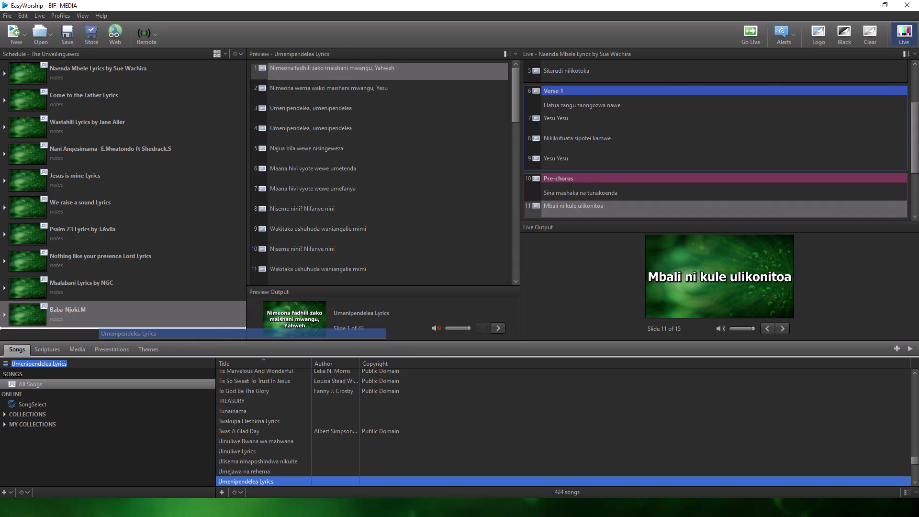
pyautogui.moveTo(134, 334); pyautogui.dragTo(114, 334)
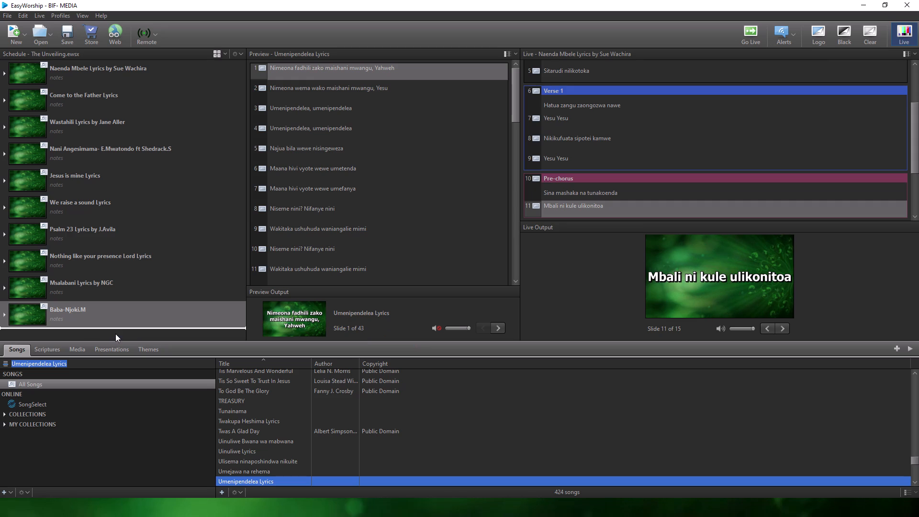
pyautogui.click(141, 290)
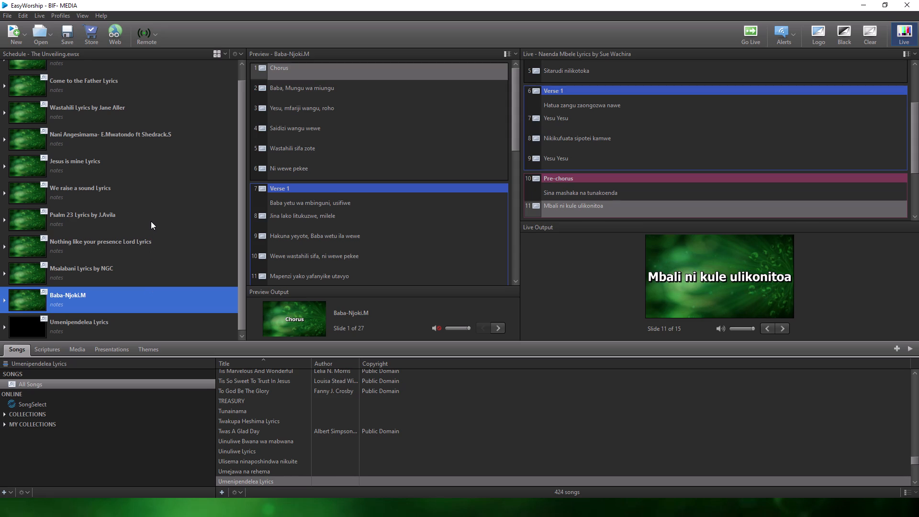
pyautogui.scroll(-4, 151, 221)
pyautogui.click(70, 35)
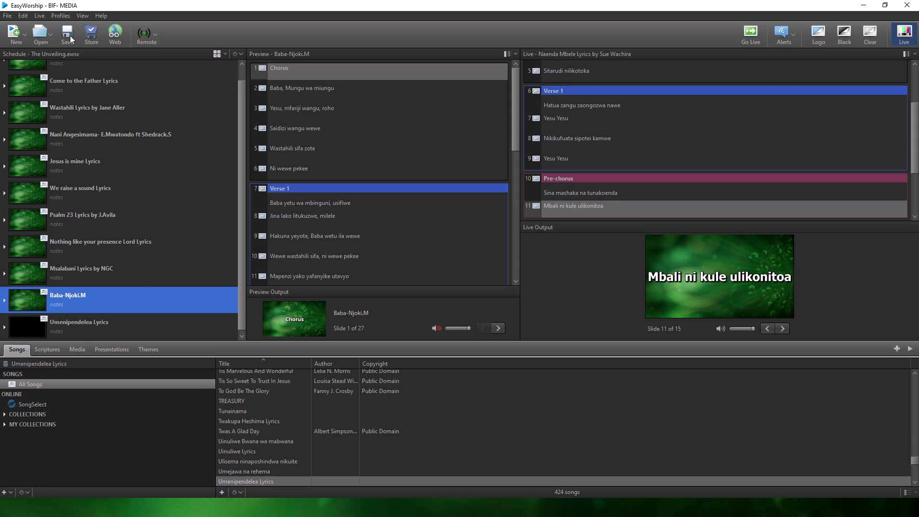
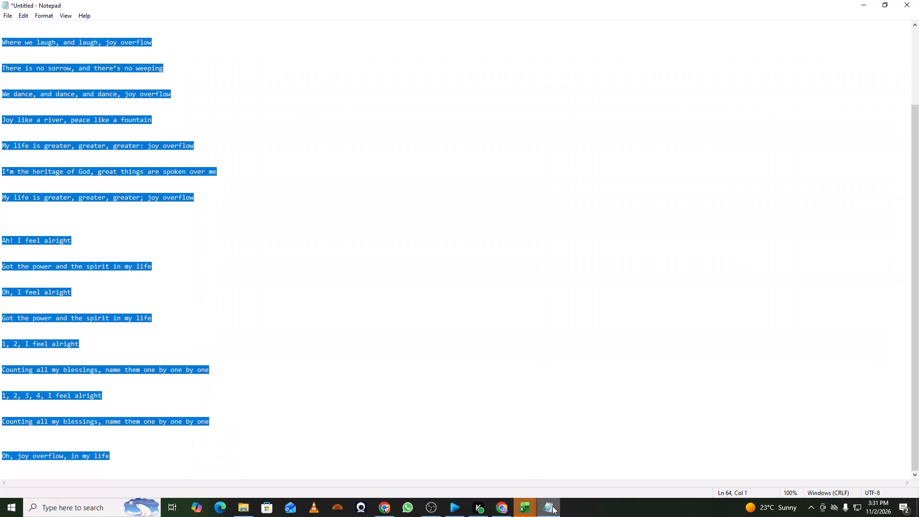
# Minimize the Notepad window with the Joy Overflow lyrics to get back to EasyWorship.
pyautogui.click(461, 508)
pyautogui.click(458, 508)
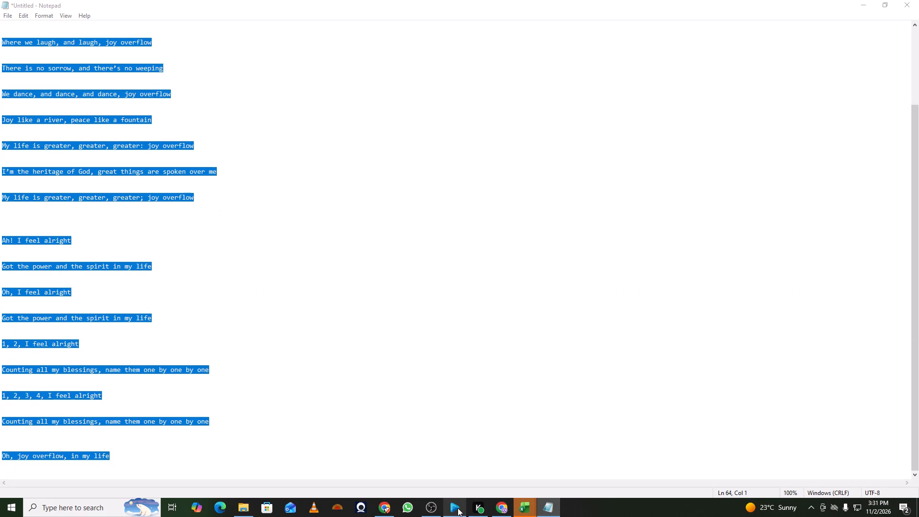
pyautogui.click(458, 508)
pyautogui.click(868, 0)
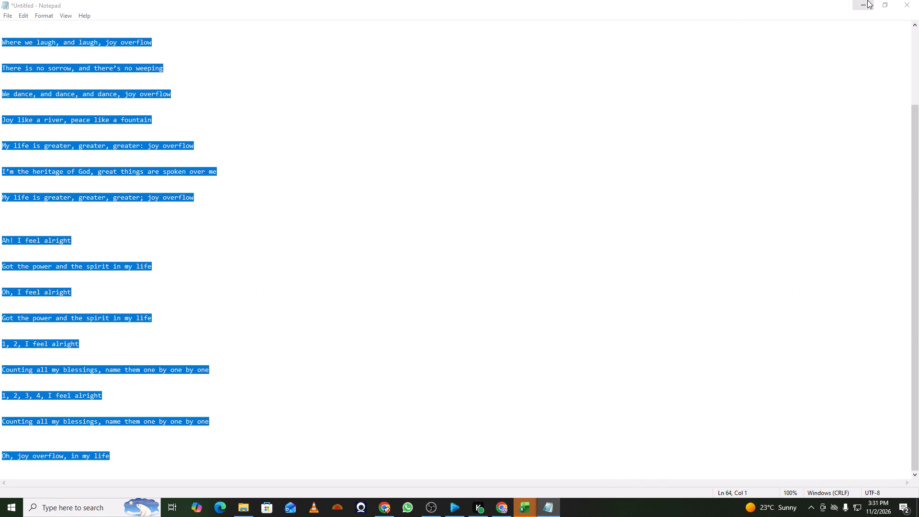